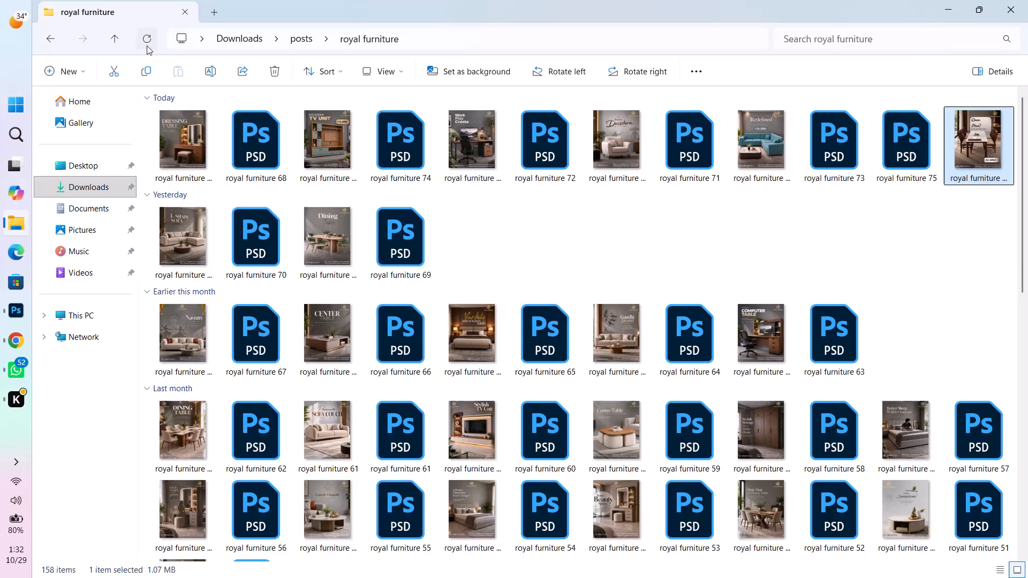
# Open the Photoshop file fine 11 from the fine folder inside posts.
pyautogui.click(120, 42)
pyautogui.press('f')
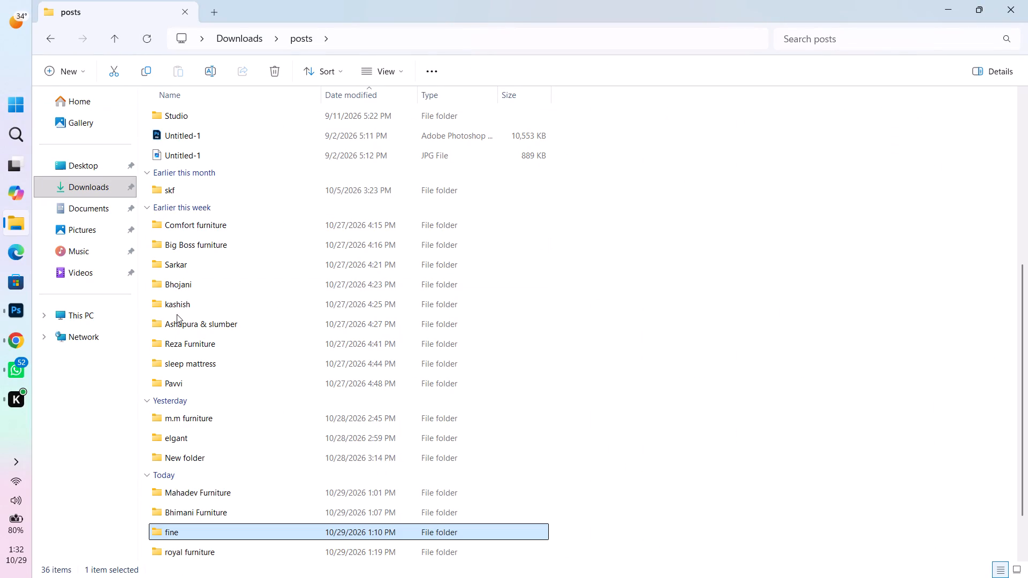
pyautogui.press('Return')
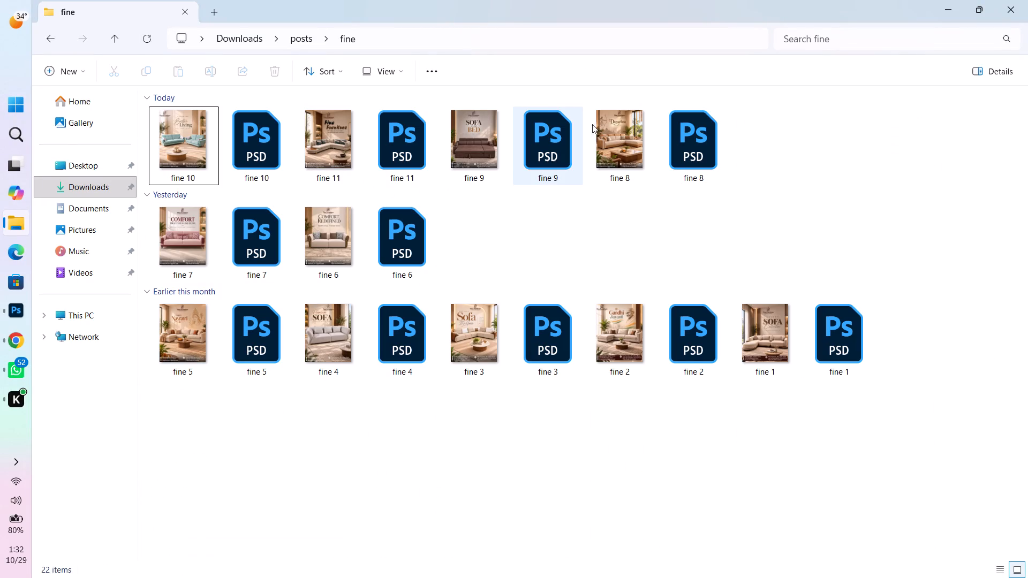
pyautogui.doubleClick(406, 153)
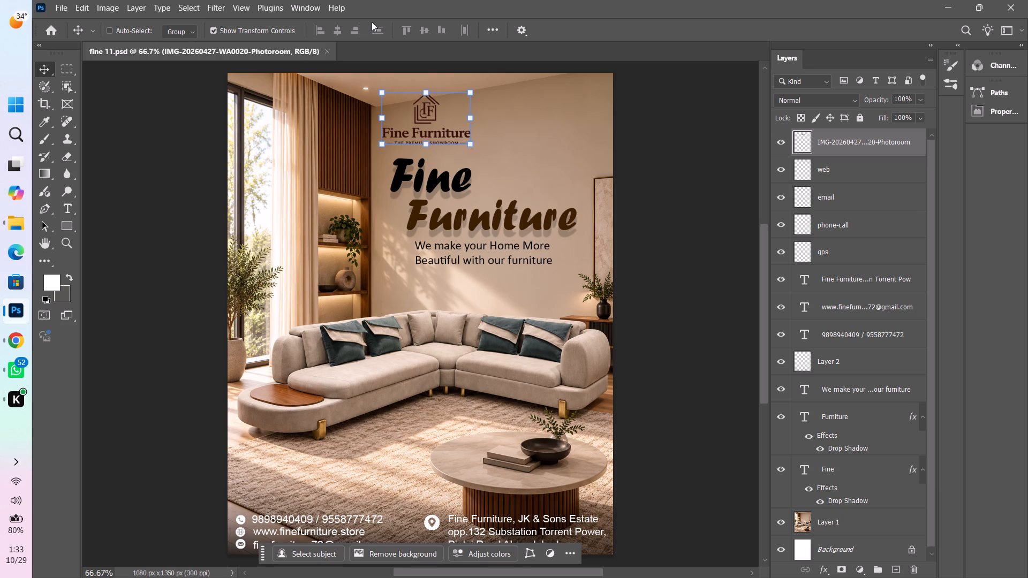
# Create a new 1080 x 1350 px document at 300 ppi from the recent presets.
pyautogui.hotkey('ctrl', 'n')
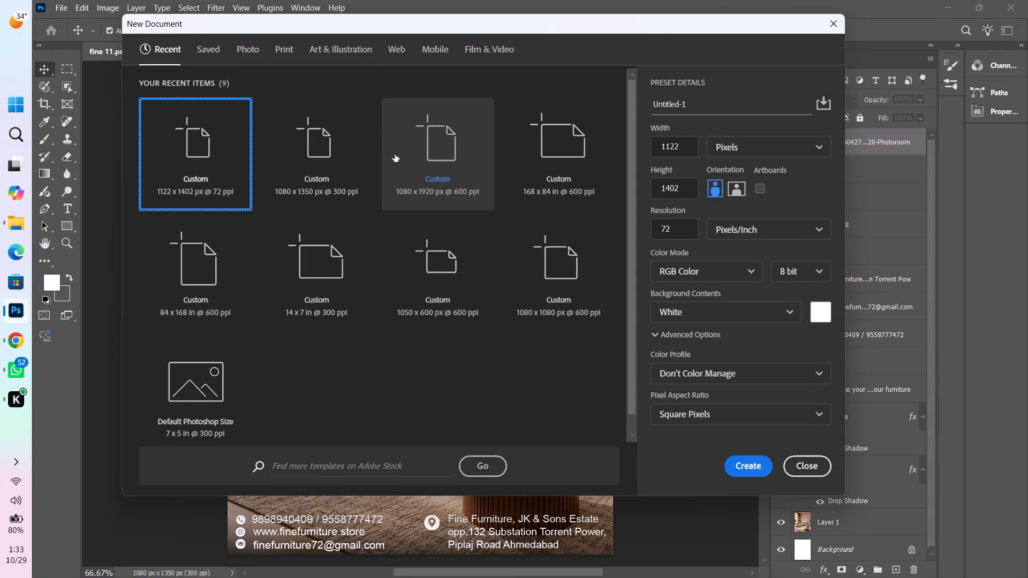
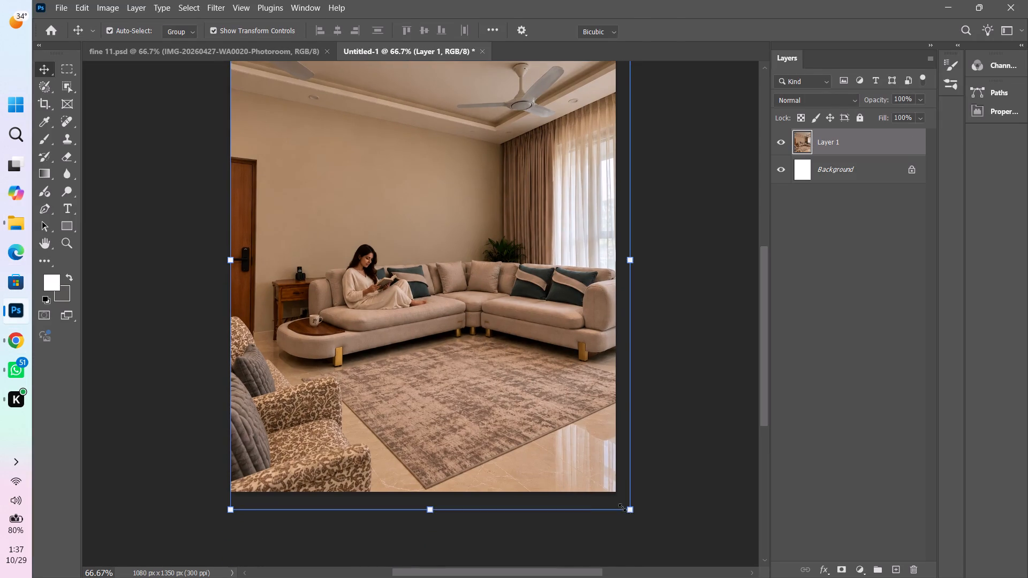
pyautogui.moveTo(622, 507); pyautogui.dragTo(615, 499)
pyautogui.click(699, 25)
pyautogui.click(694, 396)
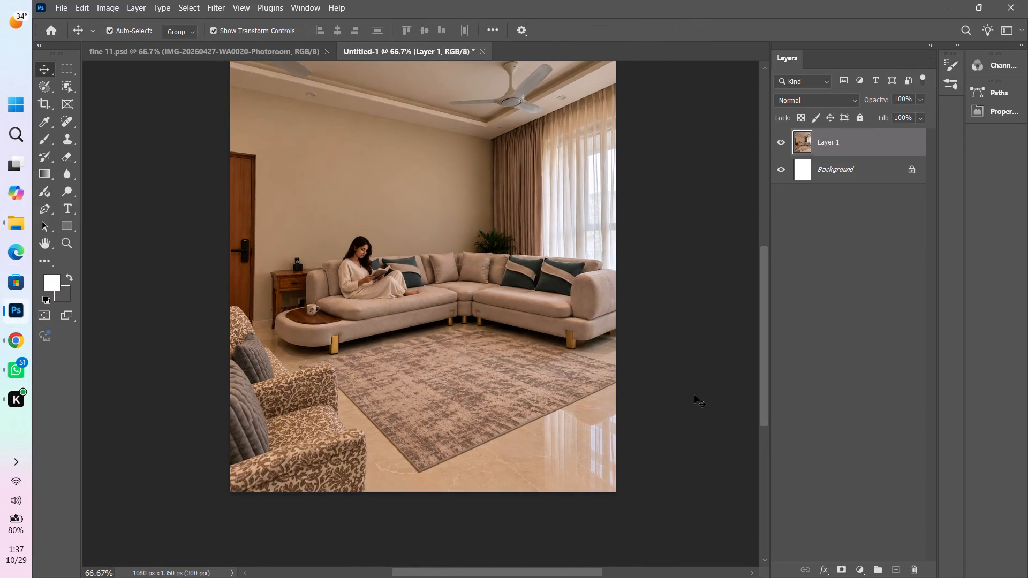
pyautogui.hotkey('ctrl', '0')
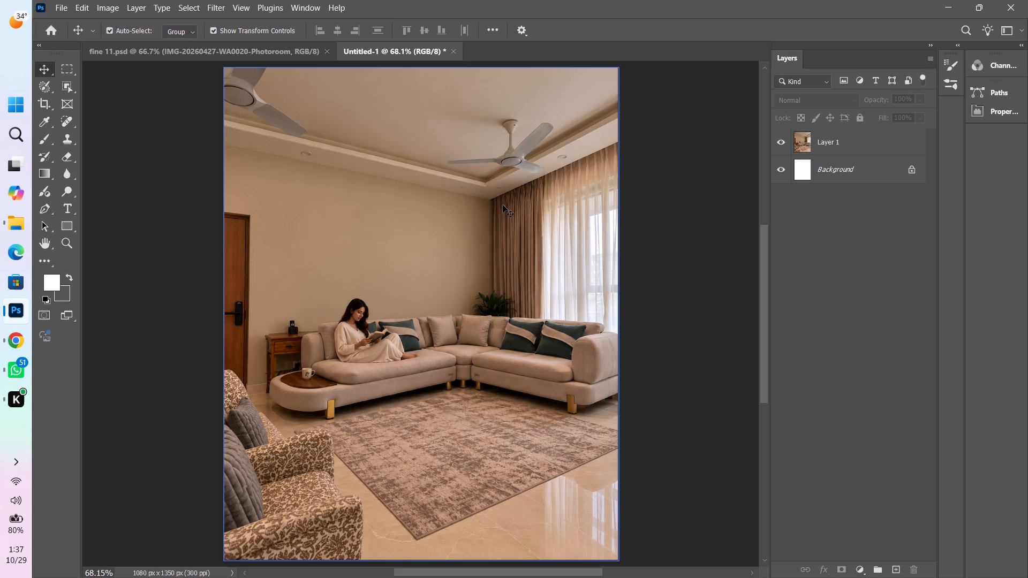
# Copy the logo, contact icons and contact text layers from fine 11.psd and paste them into the Untitled-1 document.
pyautogui.click(260, 53)
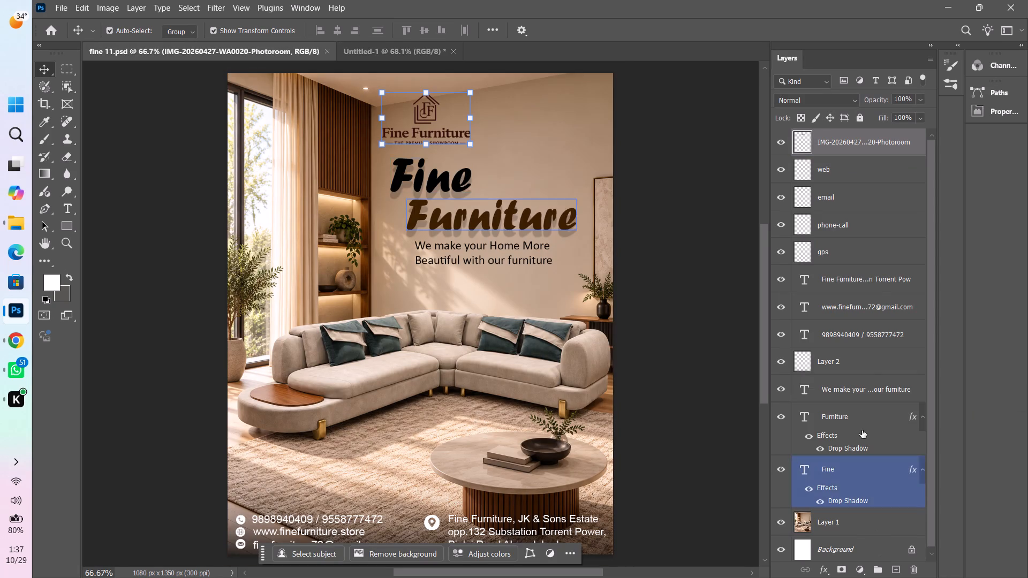
pyautogui.click(857, 337)
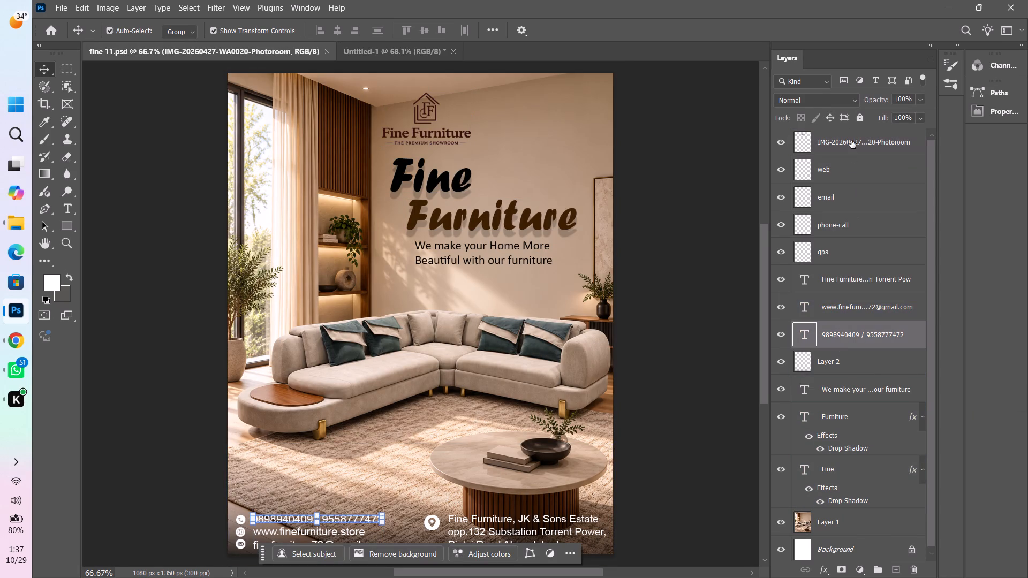
pyautogui.keyDown('shift'); pyautogui.click(851, 140); pyautogui.keyUp('shift')
pyautogui.hotkey('ctrl', 'c')
pyautogui.keyDown('ctrl'); pyautogui.click(255, 44); pyautogui.keyUp('ctrl')
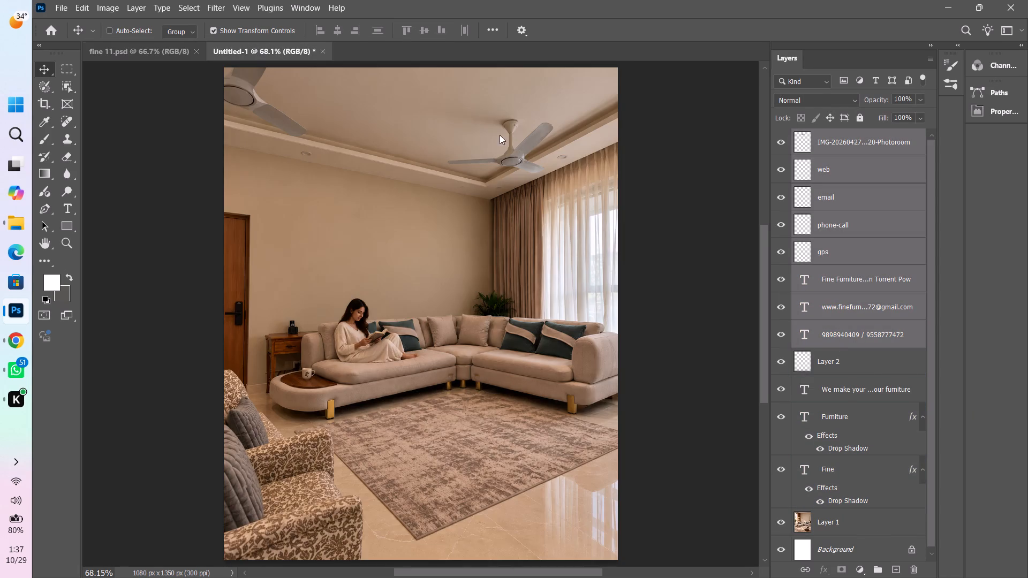
pyautogui.hotkey('ctrl', 'v')
# Nudge the pasted logo and contact layers down together so the contact details sit close to the canvas's bottom edge.
pyautogui.hotkey('shift', 'Down')
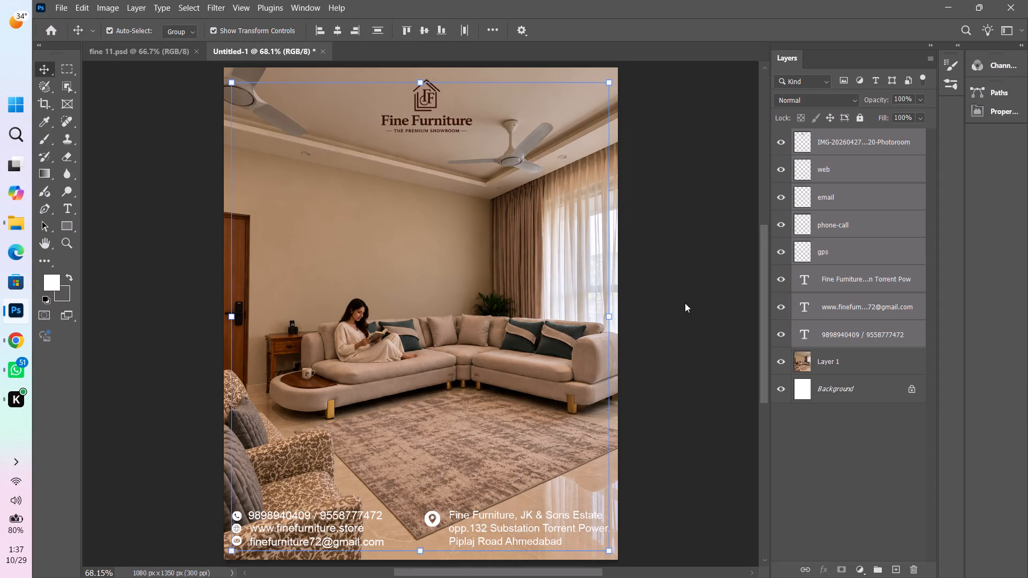
pyautogui.hotkey('shift', 'Down')
pyautogui.hotkey('shift', 'Down')
pyautogui.hotkey('shift', 'Down')
pyautogui.hotkey('shift', 'Down')
pyautogui.hotkey('shift', 'Up')
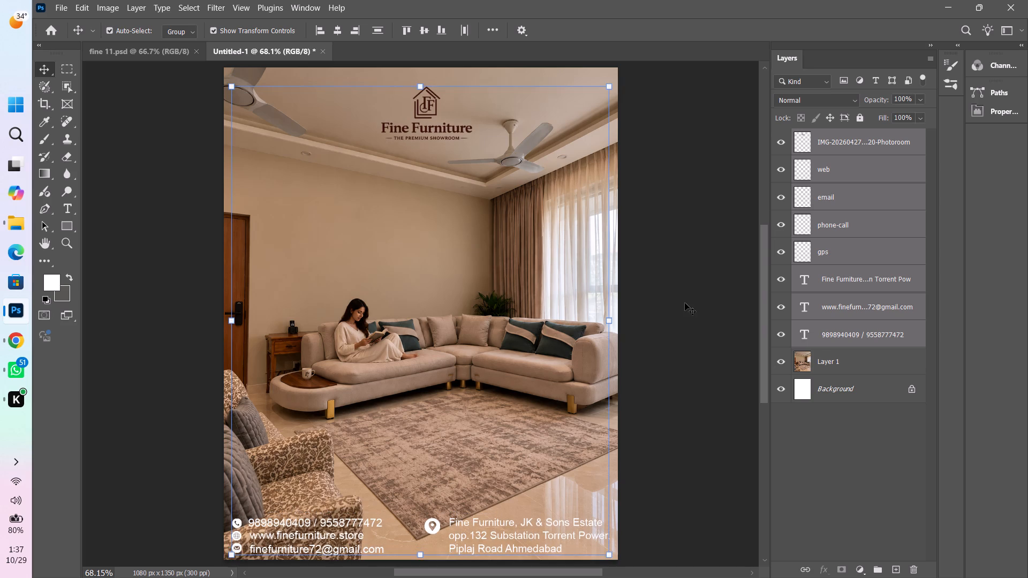
pyautogui.hotkey('shift', 'Down')
pyautogui.click(685, 298)
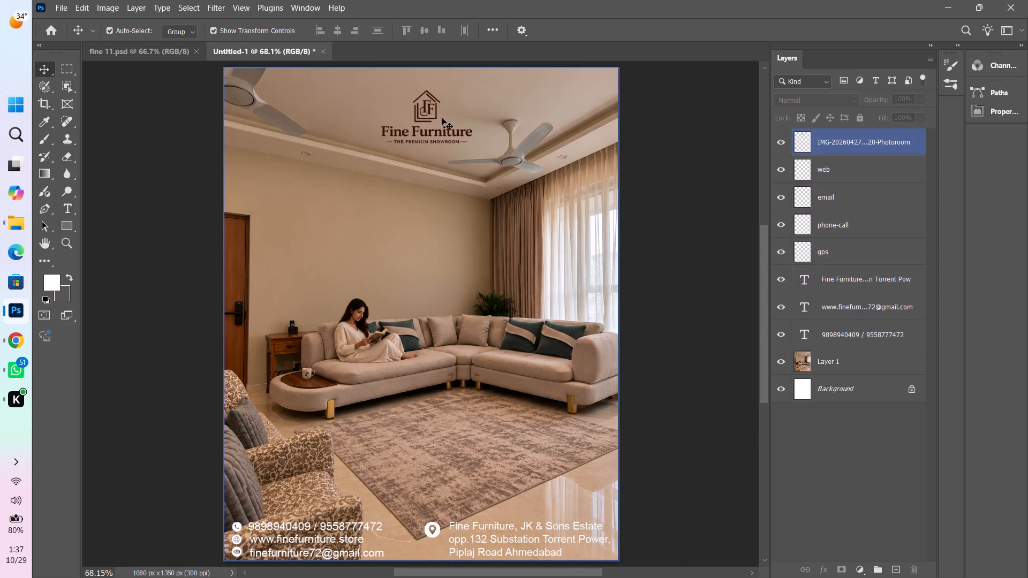
# Move only the Fine Furniture logo back up, closer to the canvas's top edge.
pyautogui.click(430, 133)
pyautogui.hotkey('shift', 'Up')
pyautogui.hotkey('shift', 'Up')
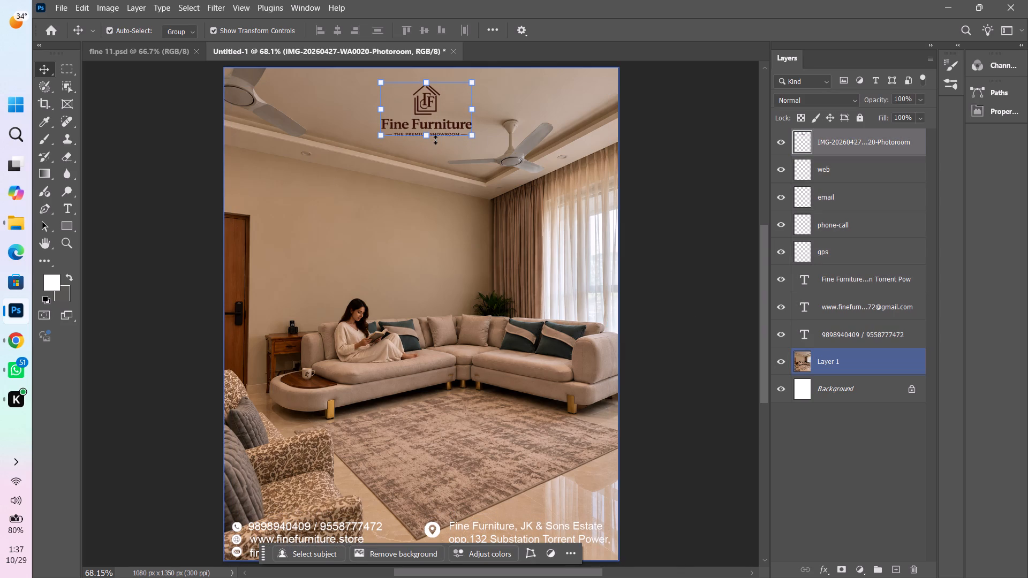
pyautogui.hotkey('shift', 'Up')
pyautogui.click(658, 204)
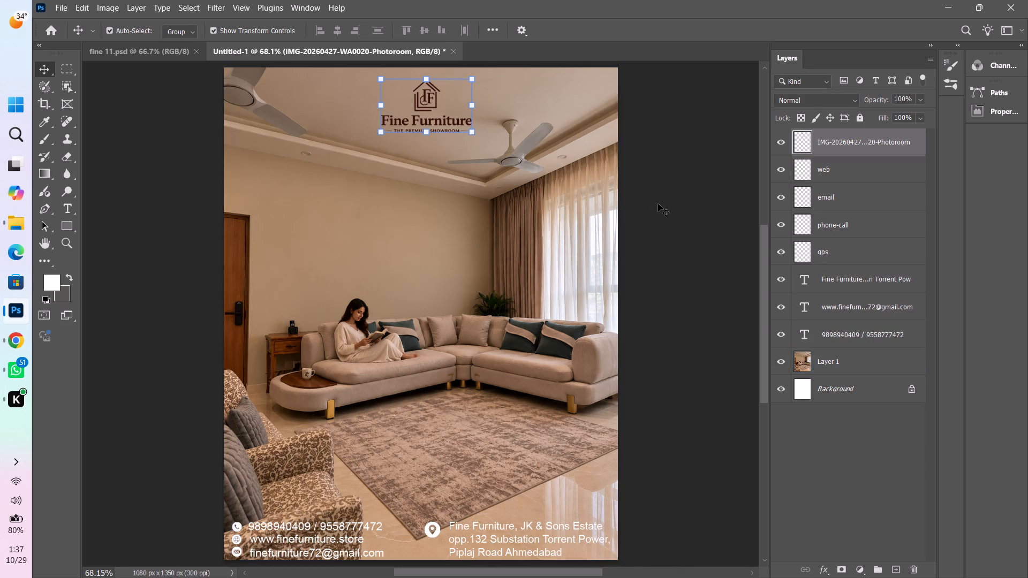
# Copy the dark gradient Layer 2 from fine 11.psd into Untitled-1 and place it along the canvas's bottom edge.
pyautogui.click(126, 56)
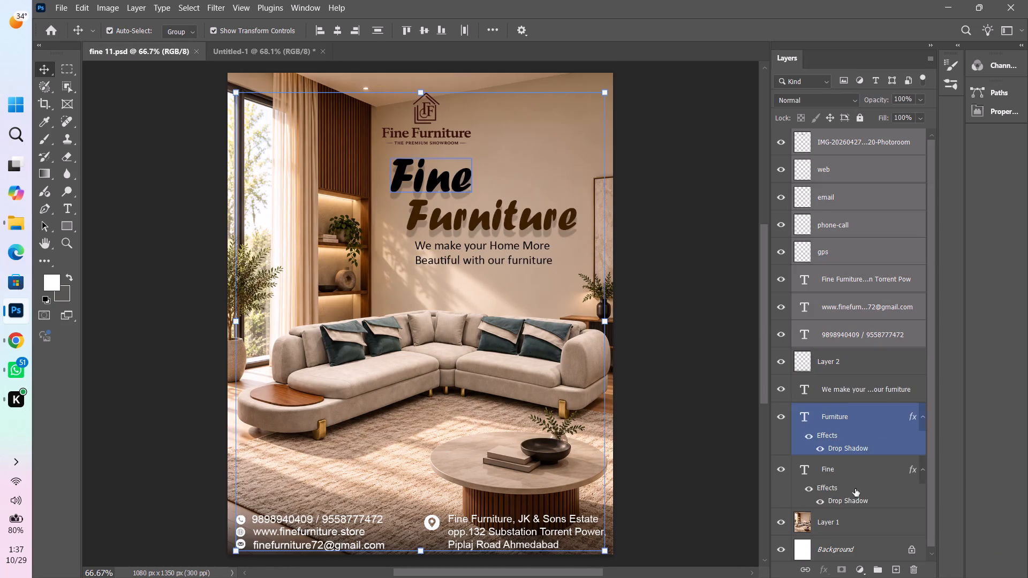
pyautogui.click(876, 359)
pyautogui.hotkey('ctrl', 'c')
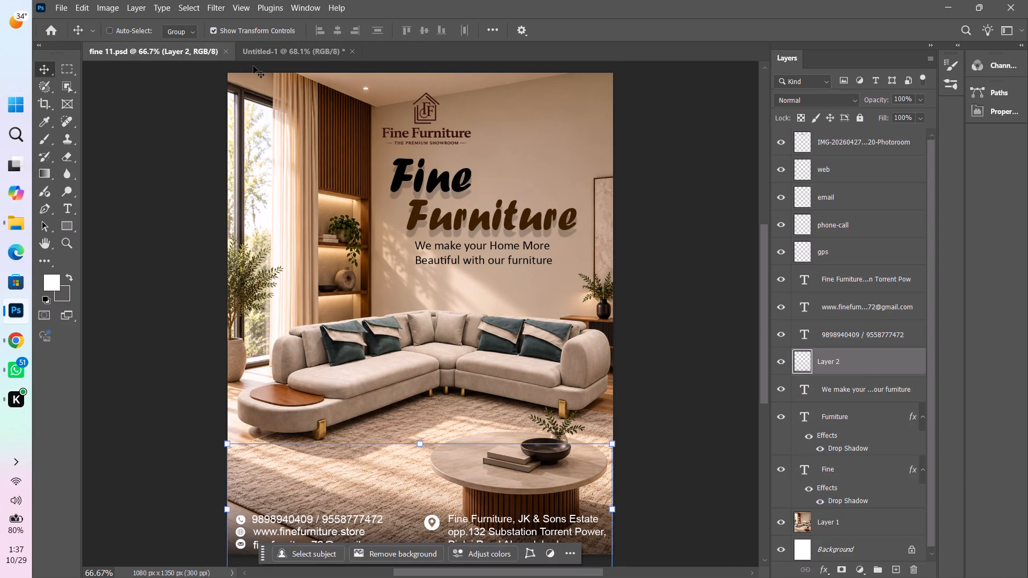
pyautogui.keyDown('ctrl'); pyautogui.click(263, 44); pyautogui.keyUp('ctrl')
pyautogui.hotkey('ctrl', 'v')
pyautogui.moveTo(490, 375); pyautogui.dragTo(487, 466)
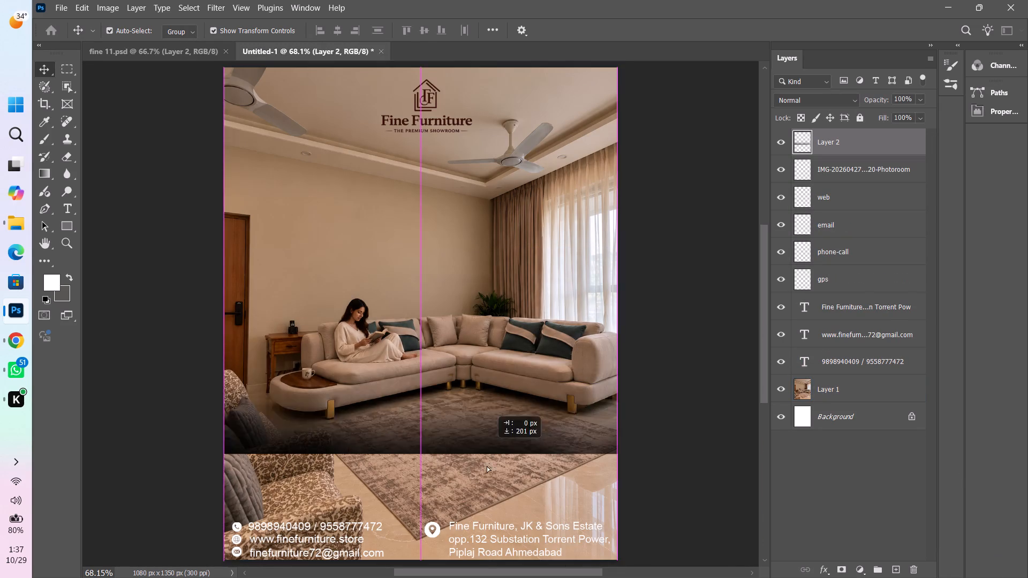
pyautogui.moveTo(487, 466); pyautogui.dragTo(490, 495)
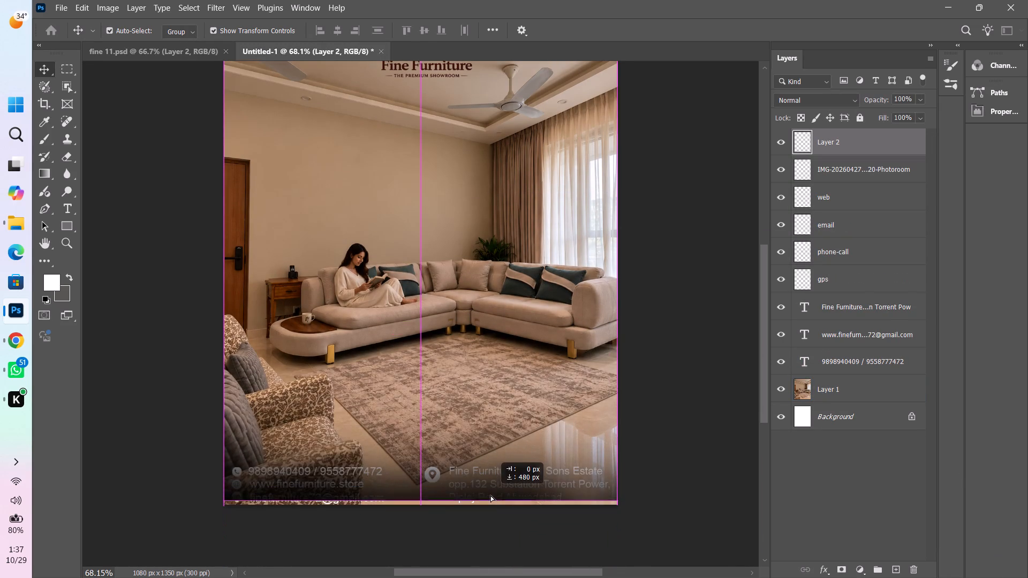
pyautogui.moveTo(490, 495); pyautogui.dragTo(491, 503)
# Reorder the layers so the dark gradient lies beneath all contact icons and text but above the room image.
pyautogui.moveTo(860, 157); pyautogui.dragTo(829, 407)
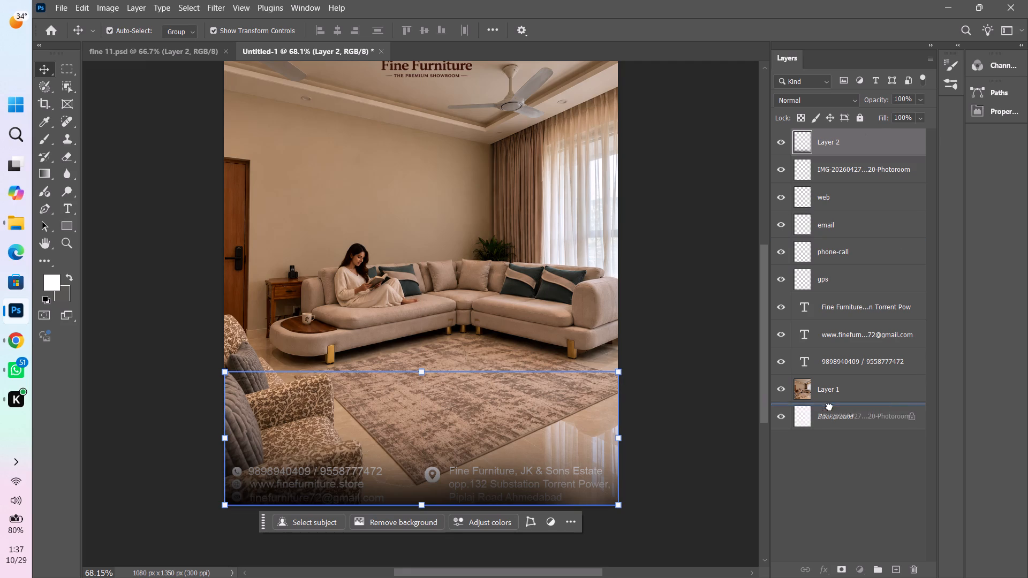
pyautogui.moveTo(829, 407); pyautogui.dragTo(839, 371)
pyautogui.moveTo(861, 356); pyautogui.dragTo(860, 398)
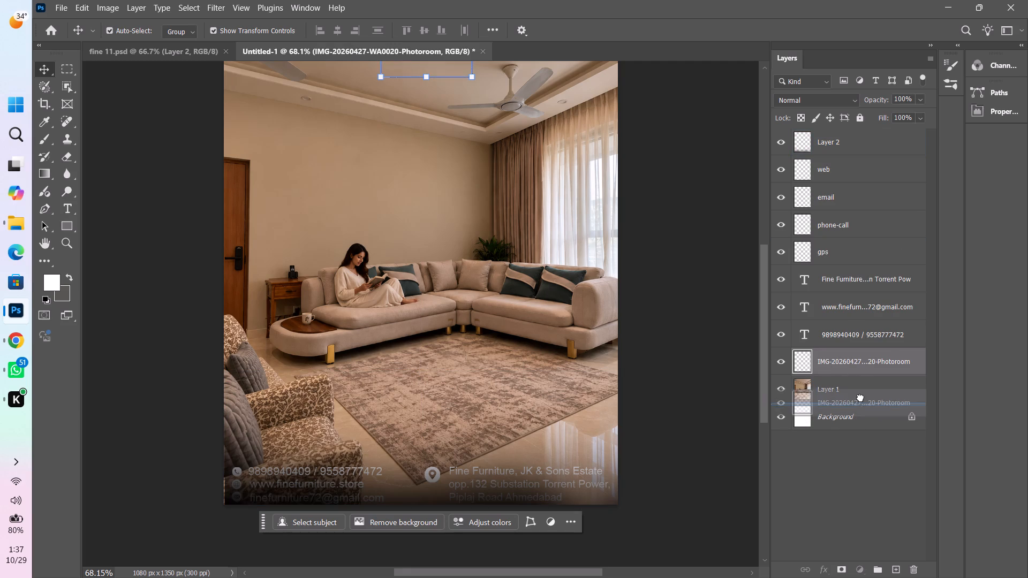
pyautogui.moveTo(860, 398); pyautogui.dragTo(872, 333)
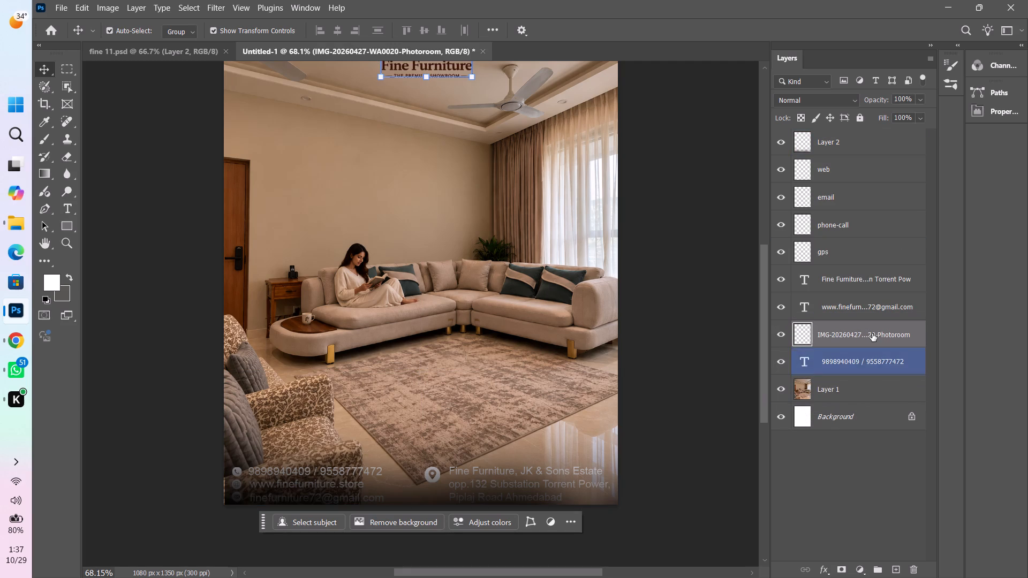
pyautogui.click(572, 490)
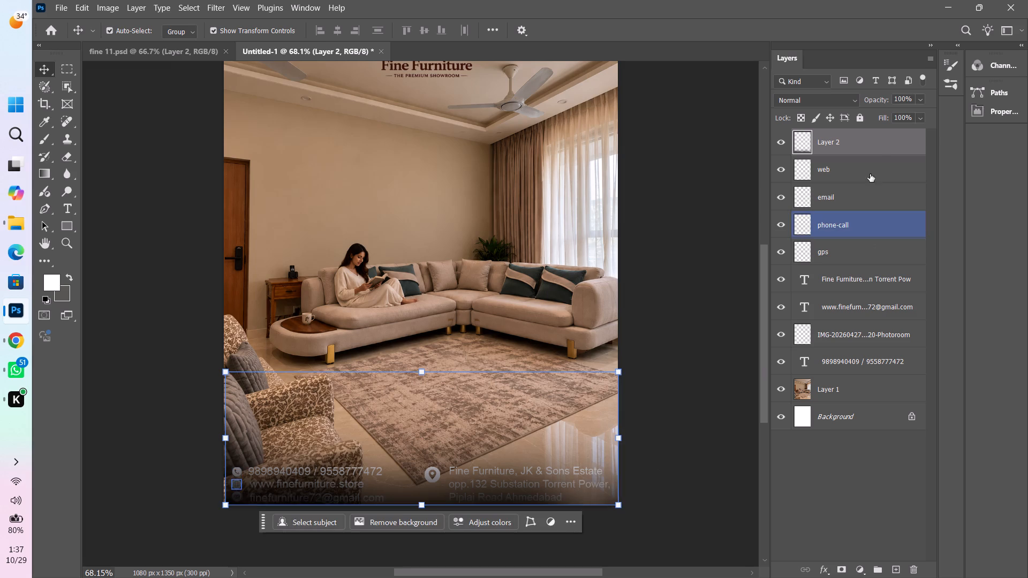
pyautogui.moveTo(870, 142); pyautogui.dragTo(836, 308)
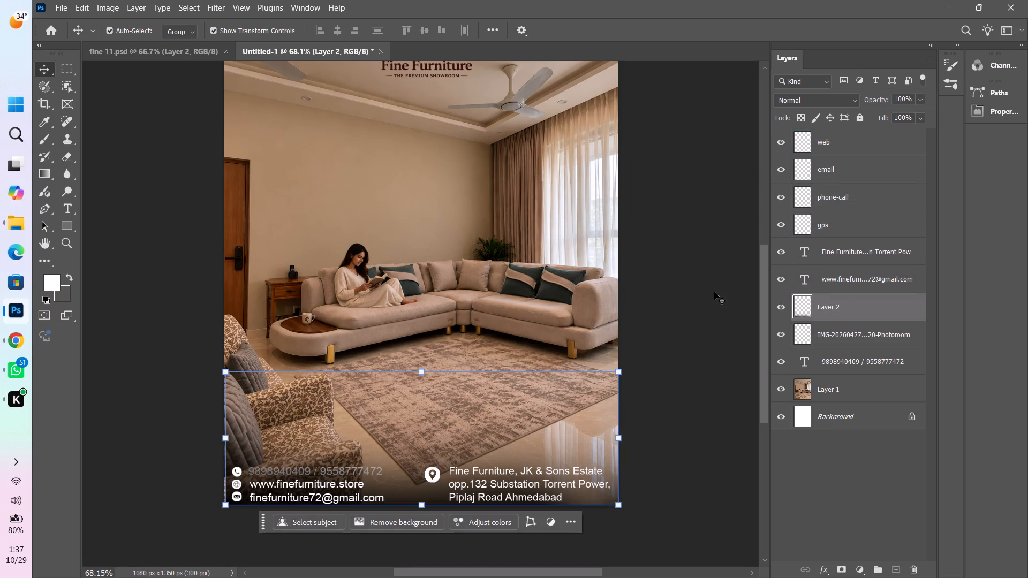
pyautogui.moveTo(876, 355); pyautogui.dragTo(879, 311)
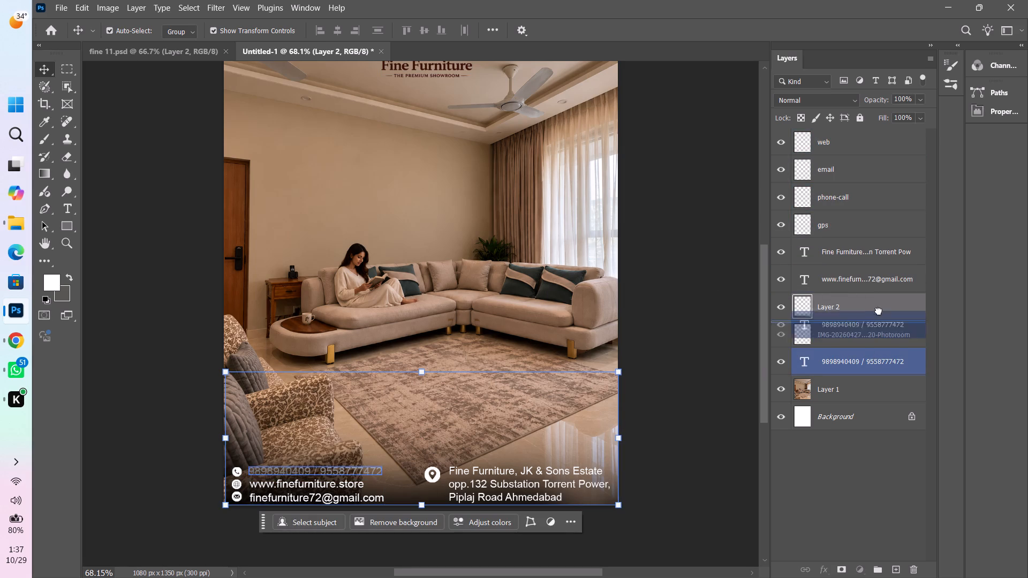
pyautogui.moveTo(879, 311); pyautogui.dragTo(879, 149)
pyautogui.click(712, 217)
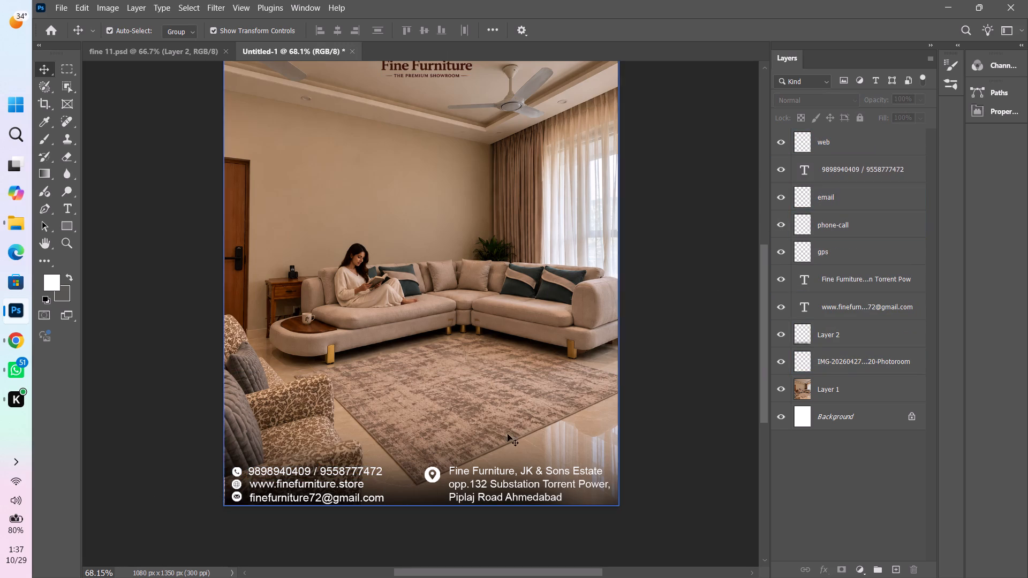
# Nudge the dark gradient layer horizontally in small increments to line it up with the canvas's side edges.
pyautogui.click(503, 443)
pyautogui.hotkey('shift', 'Left')
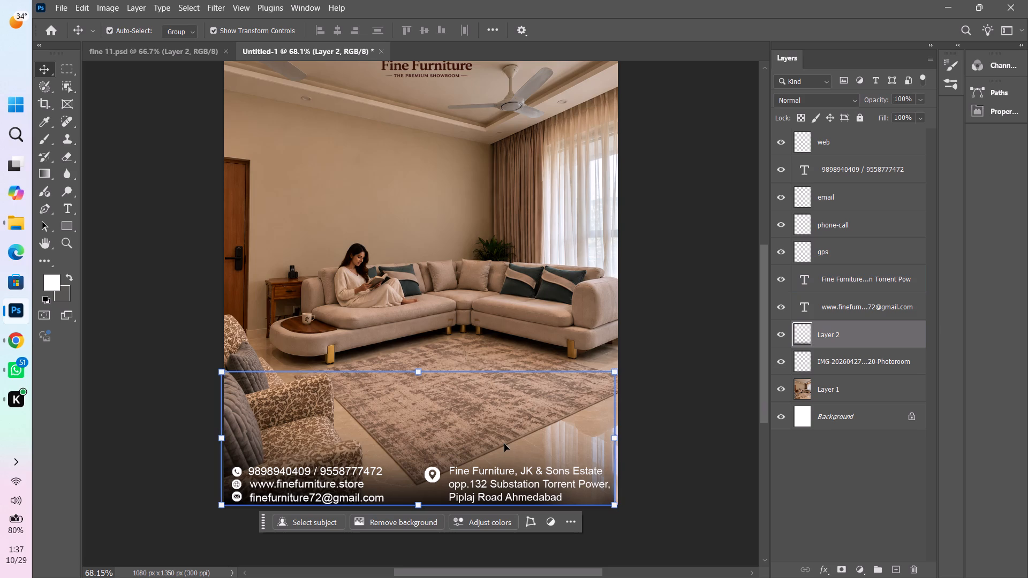
pyautogui.press('Right')
pyautogui.press('Right')
pyautogui.press('Right')
pyautogui.press('Right')
pyautogui.press('Right')
pyautogui.press('Right')
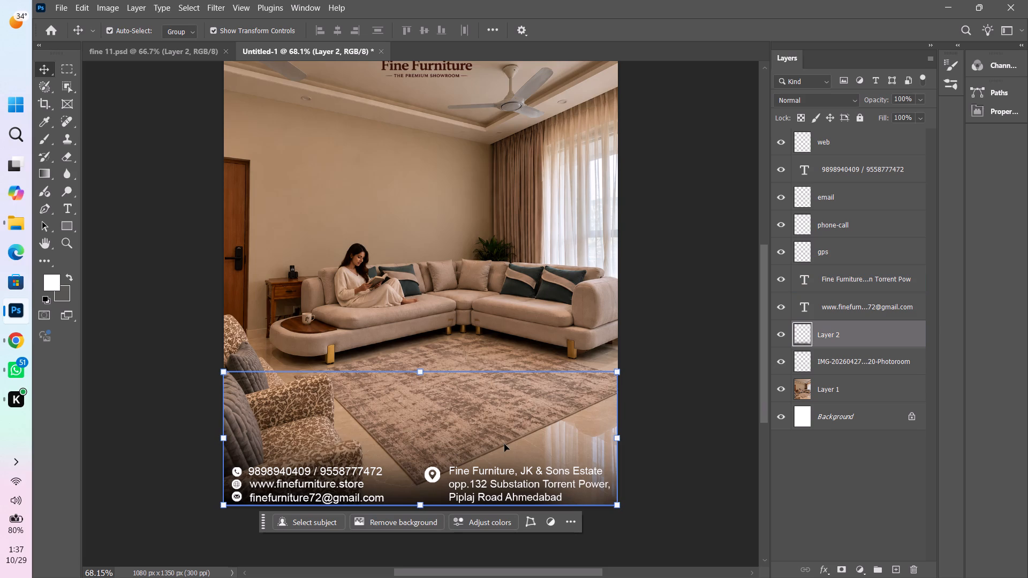
pyautogui.click(685, 321)
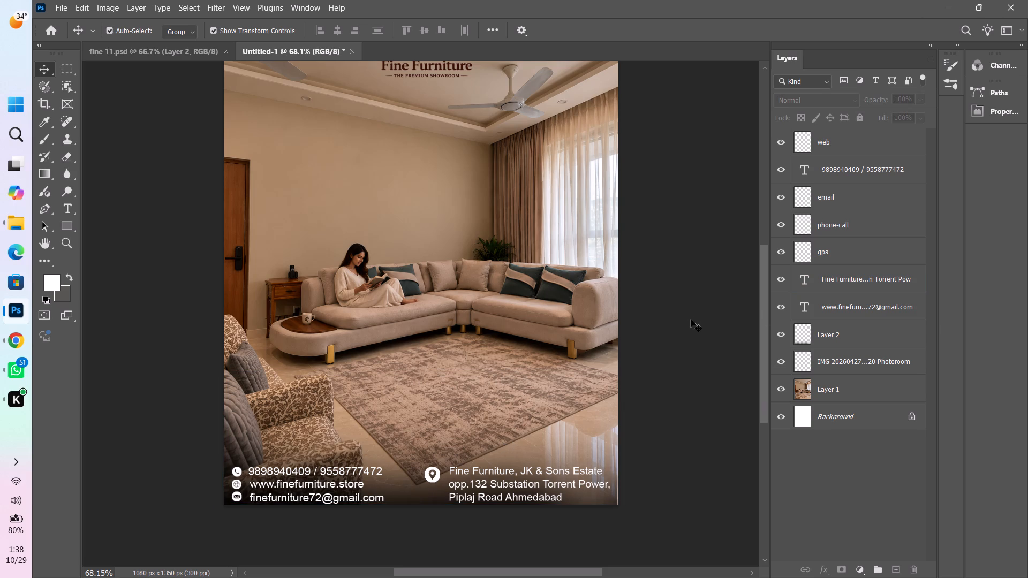
pyautogui.click(603, 422)
pyautogui.click(558, 427)
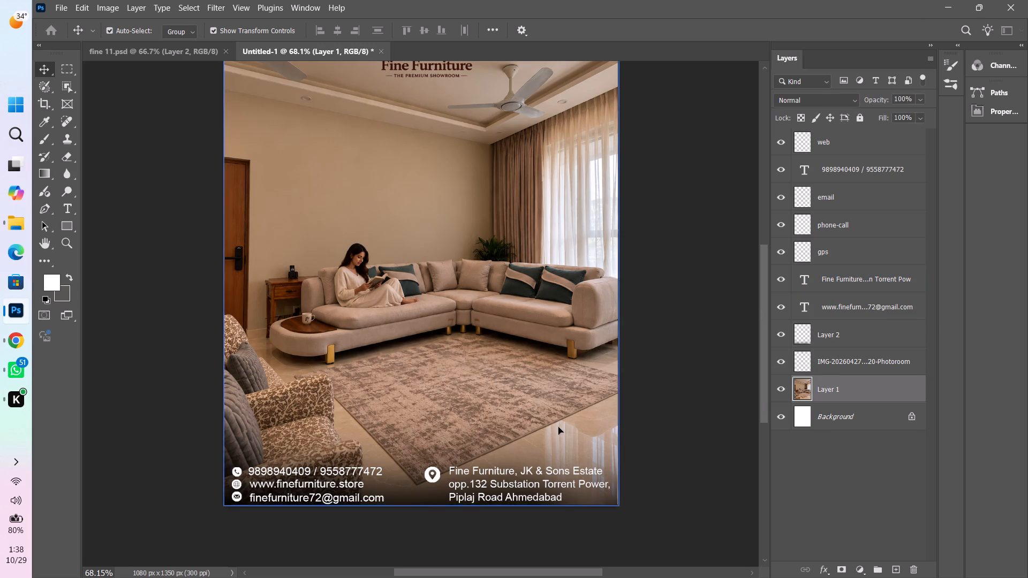
pyautogui.click(495, 536)
pyautogui.click(889, 336)
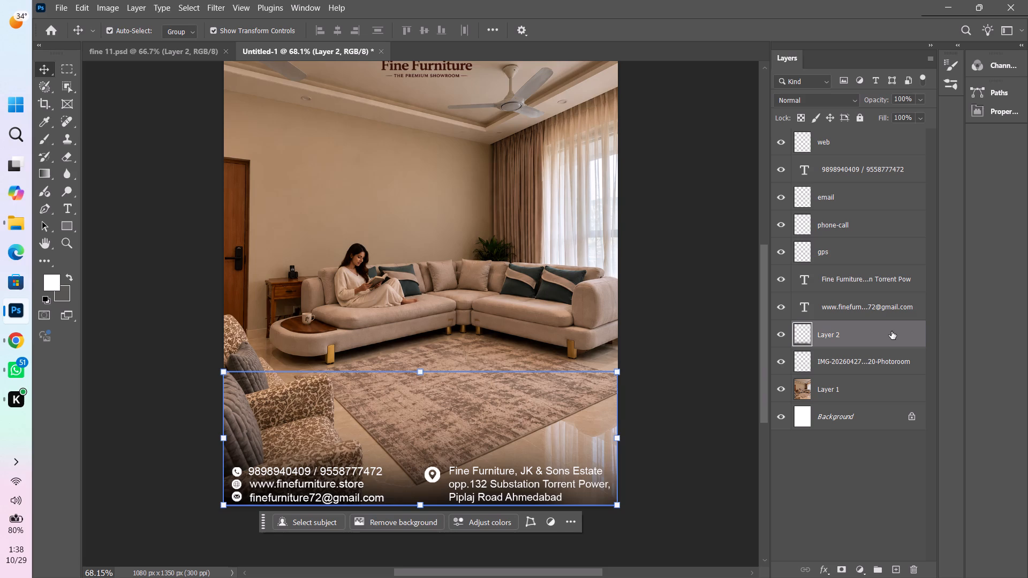
pyautogui.press('Right')
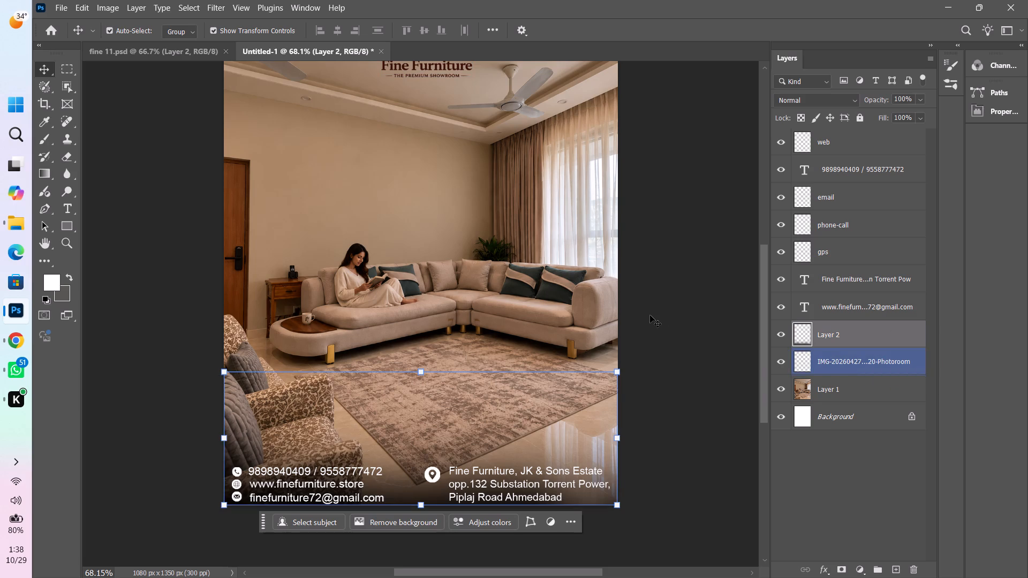
pyautogui.click(651, 315)
pyautogui.hotkey('ctrl', '0')
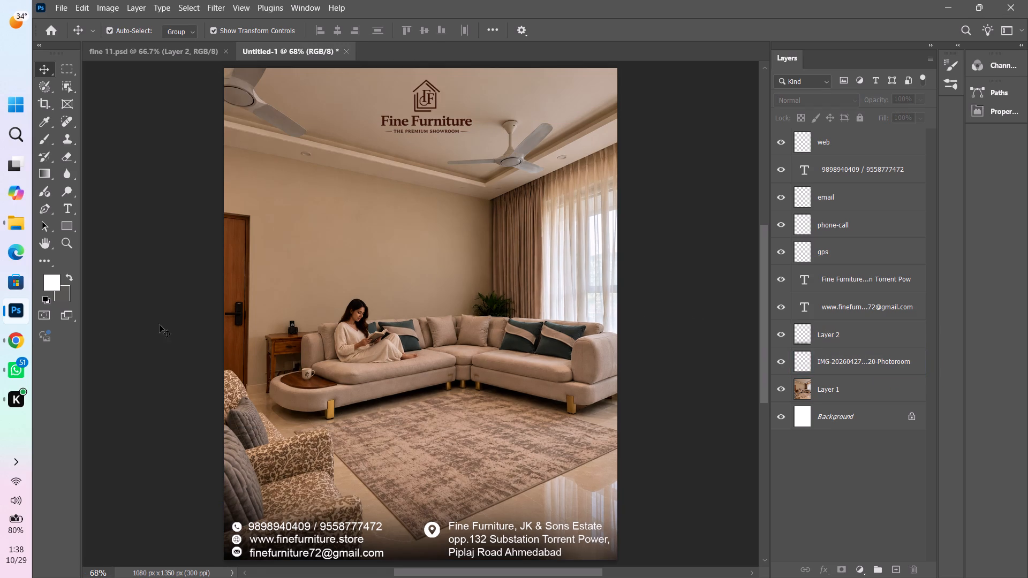
# Switch to Chrome and copy the line "THE KIND OF" from the imagetotext.info extraction result.
pyautogui.click(6, 345)
pyautogui.click(228, 0)
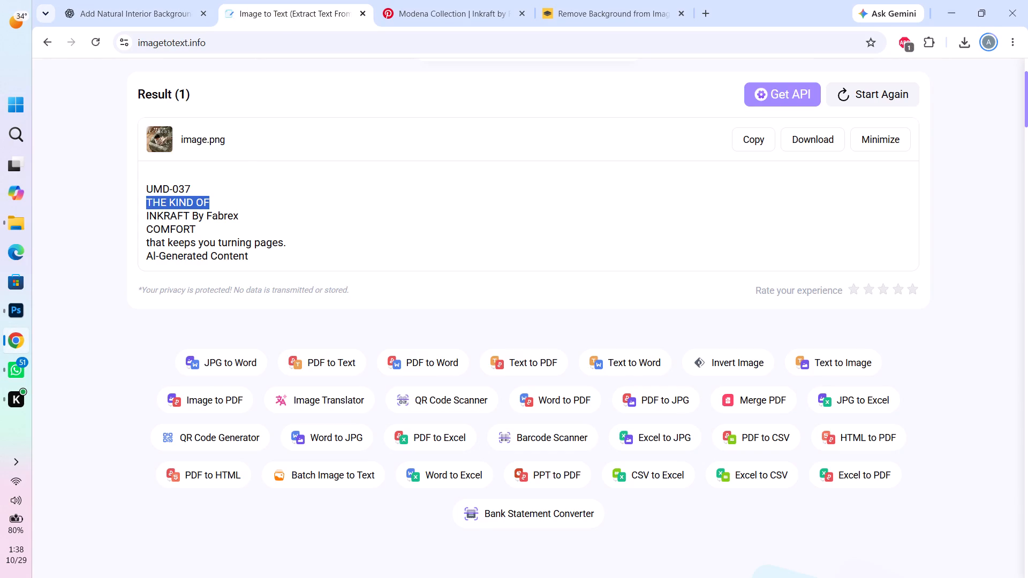
pyautogui.moveTo(216, 205); pyautogui.dragTo(101, 197)
pyautogui.hotkey('ctrl', 'c')
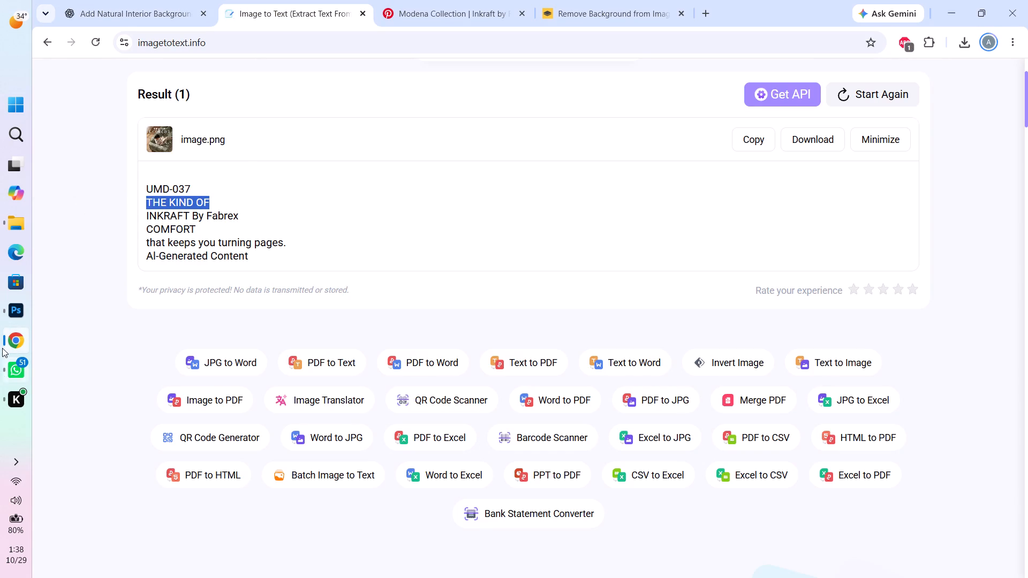
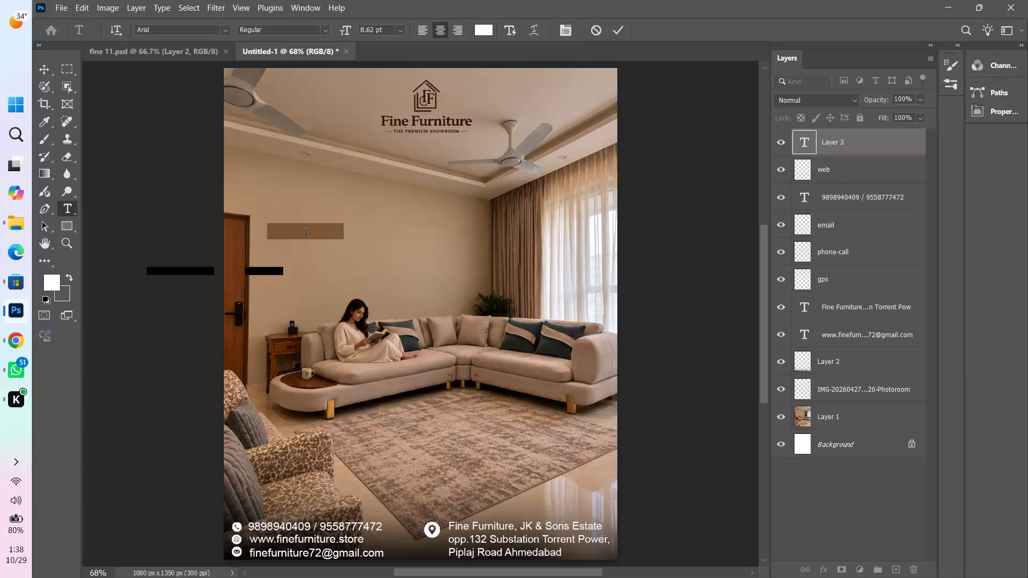
# Replace the new text layer's placeholder content with the copied line "THE KIND OF" and colour it white (#ffffff).
pyautogui.hotkey('ctrl', 'BackSpace')
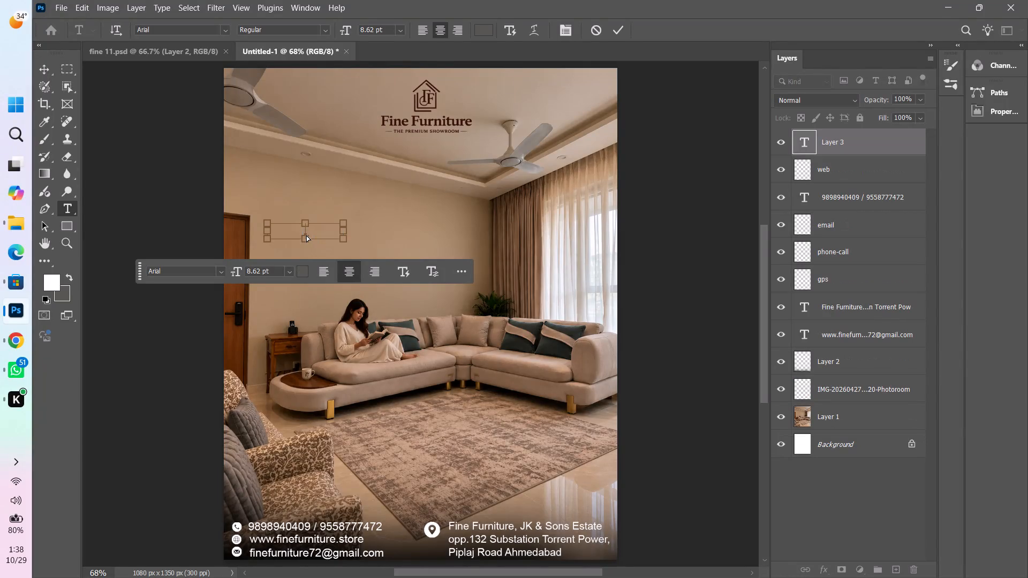
pyautogui.hotkey('ctrl', 'v')
pyautogui.hotkey('ctrl', 'a')
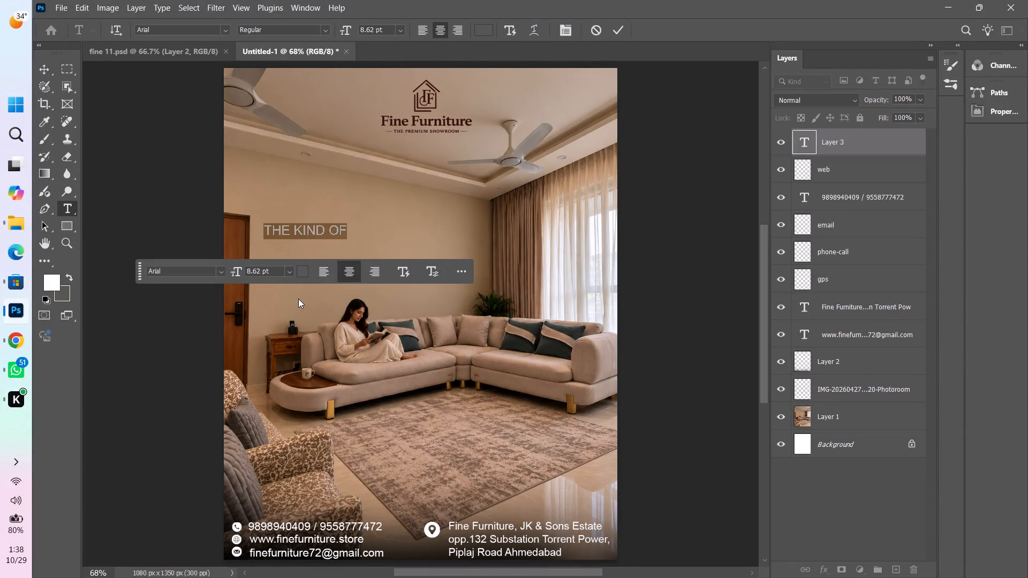
pyautogui.click(301, 275)
pyautogui.moveTo(569, 361); pyautogui.dragTo(202, 106)
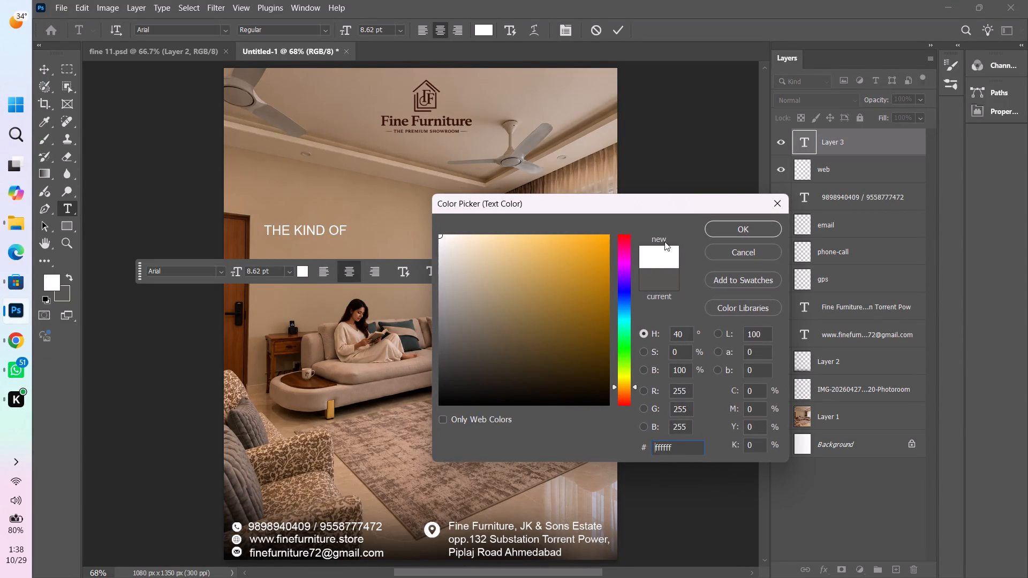
pyautogui.click(726, 227)
pyautogui.click(612, 32)
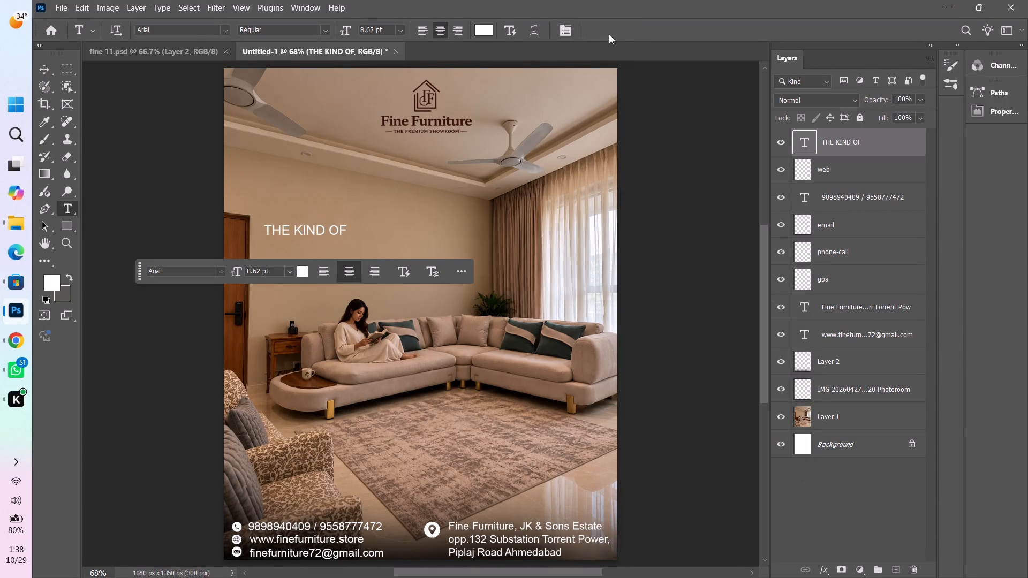
# Move the "THE KIND OF" text across the wall to below the logo and scale it up to about 114%.
pyautogui.press('v')
pyautogui.moveTo(346, 234); pyautogui.dragTo(362, 239)
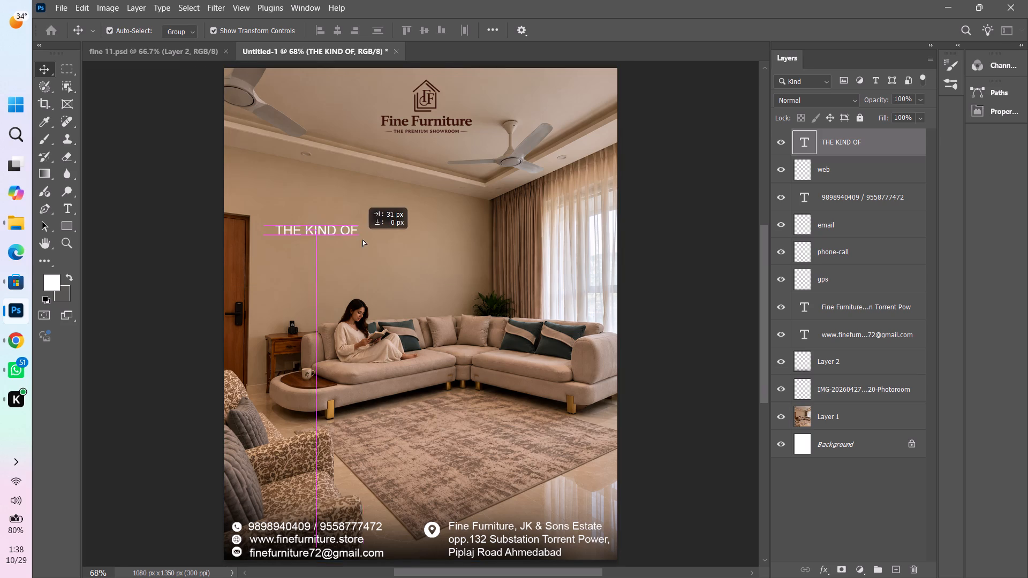
pyautogui.moveTo(362, 239); pyautogui.dragTo(415, 239)
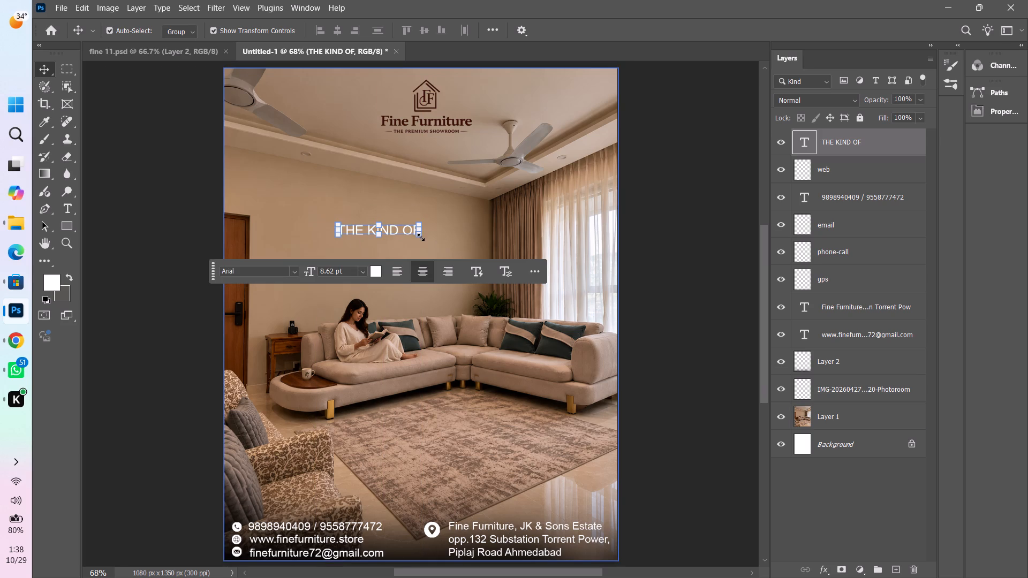
pyautogui.moveTo(421, 237); pyautogui.dragTo(429, 240)
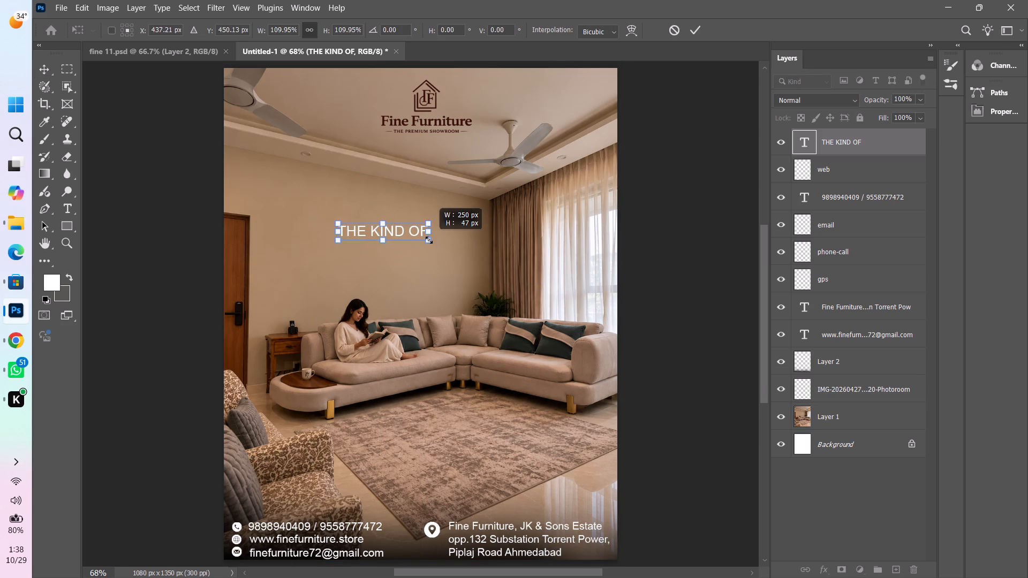
pyautogui.moveTo(429, 240); pyautogui.dragTo(432, 246)
pyautogui.click(696, 29)
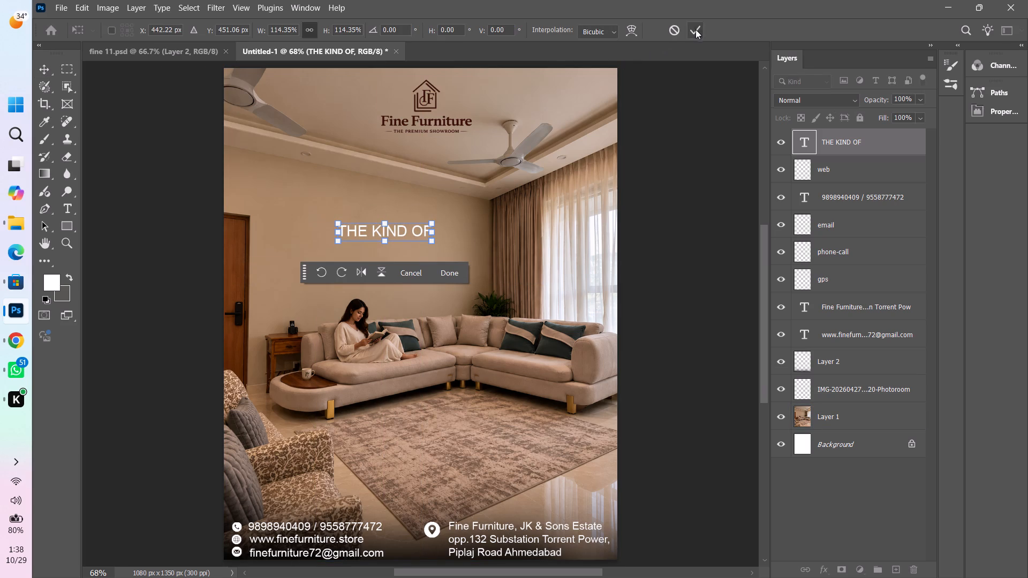
pyautogui.click(732, 277)
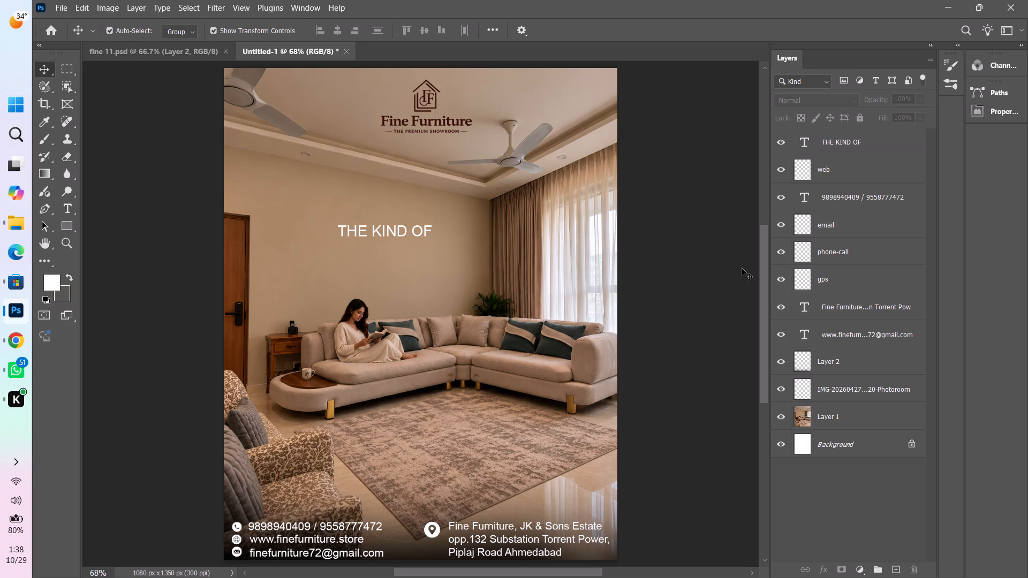
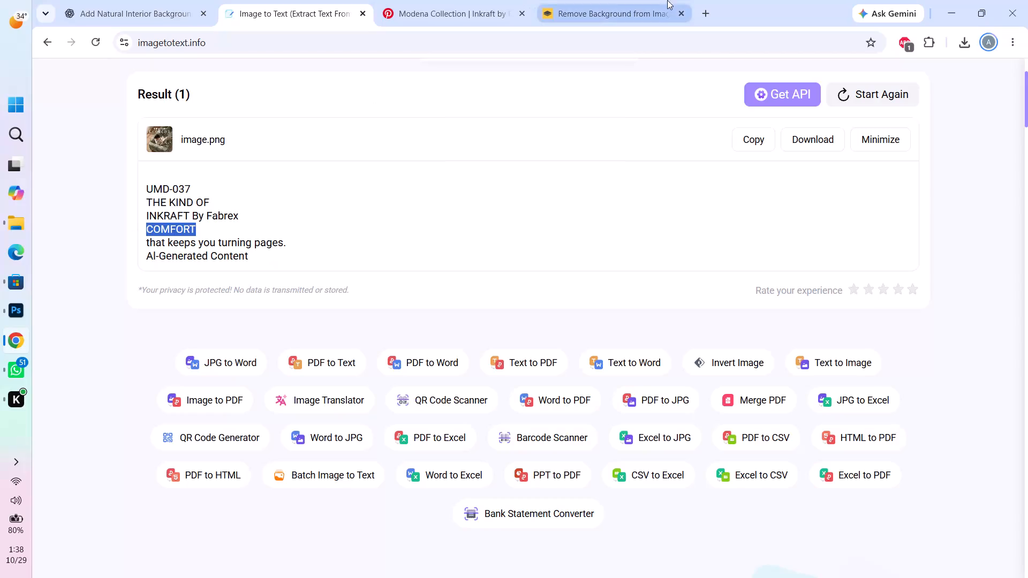
# Check the Pinterest reference post, switch to Photoshop and paste the copied word "COMFORT" as a new text layer below "THE KIND OF".
pyautogui.click(427, 0)
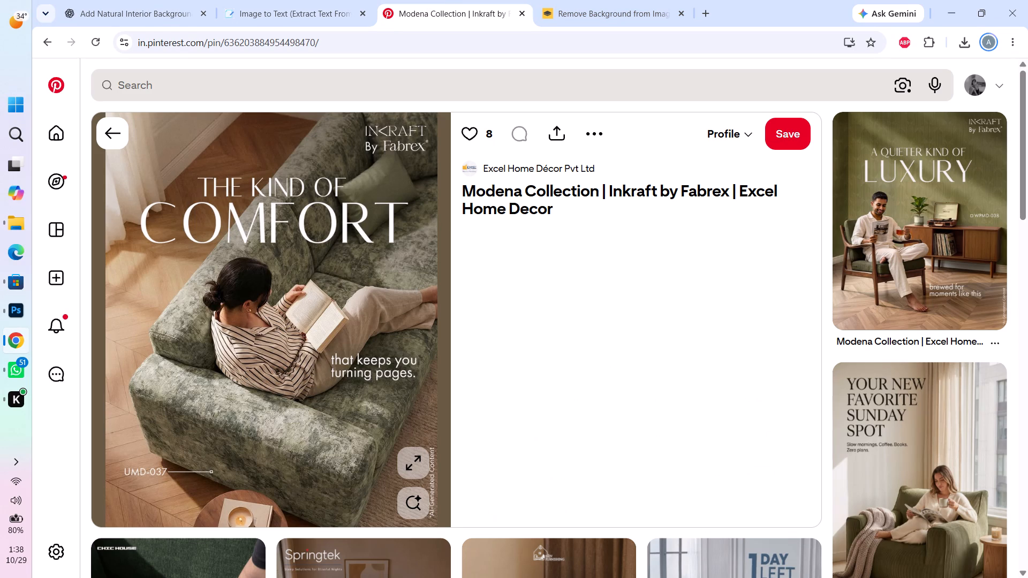
pyautogui.click(5, 322)
pyautogui.press('t')
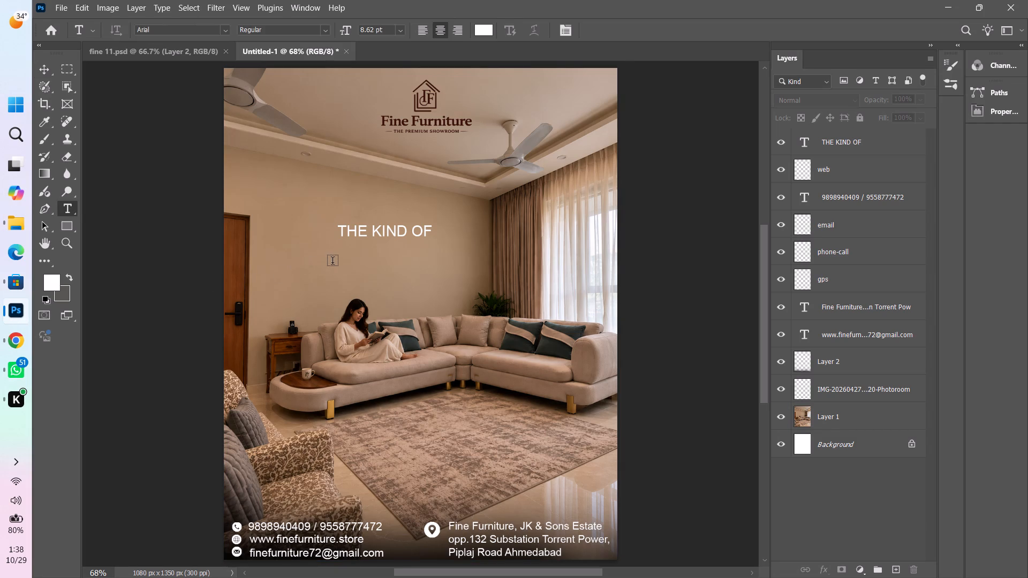
pyautogui.click(334, 263)
pyautogui.hotkey('ctrl', 'v')
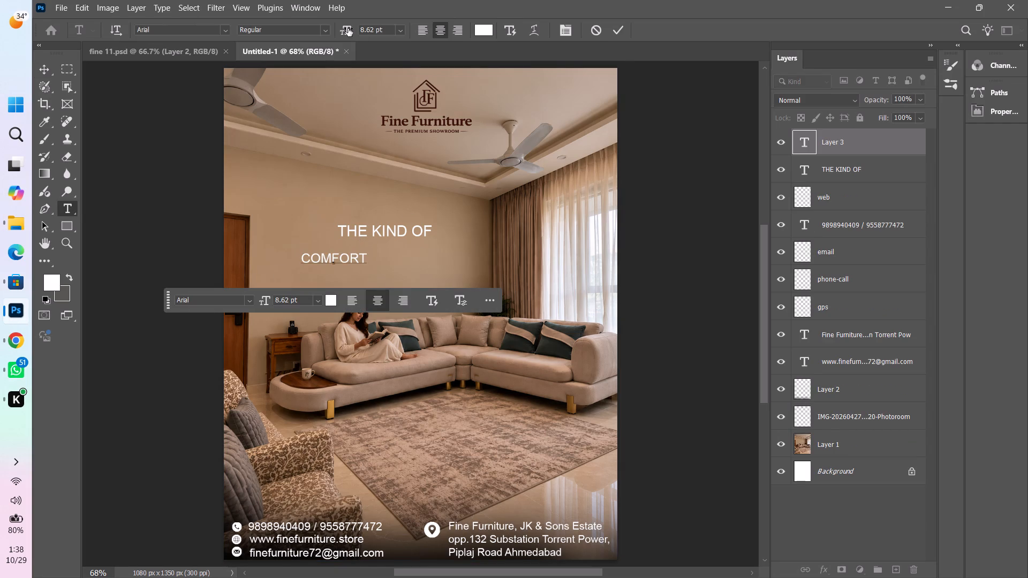
# Browse the installed fonts on the whole "COMFORT" text and set it to Gondens DEMO.
pyautogui.moveTo(170, 301); pyautogui.dragTo(946, 0)
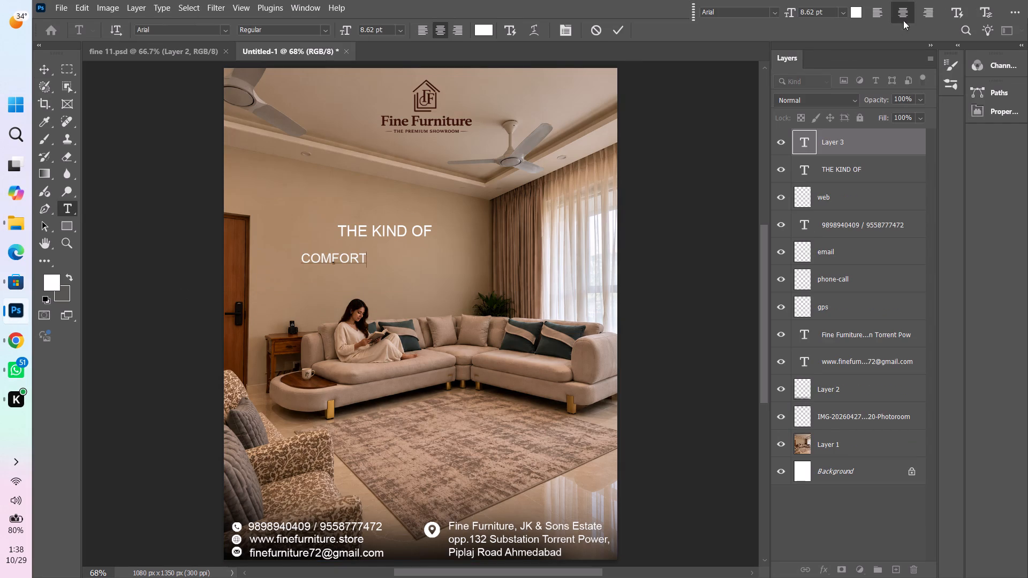
pyautogui.click(723, 9)
pyautogui.scroll(-3, 723, 9)
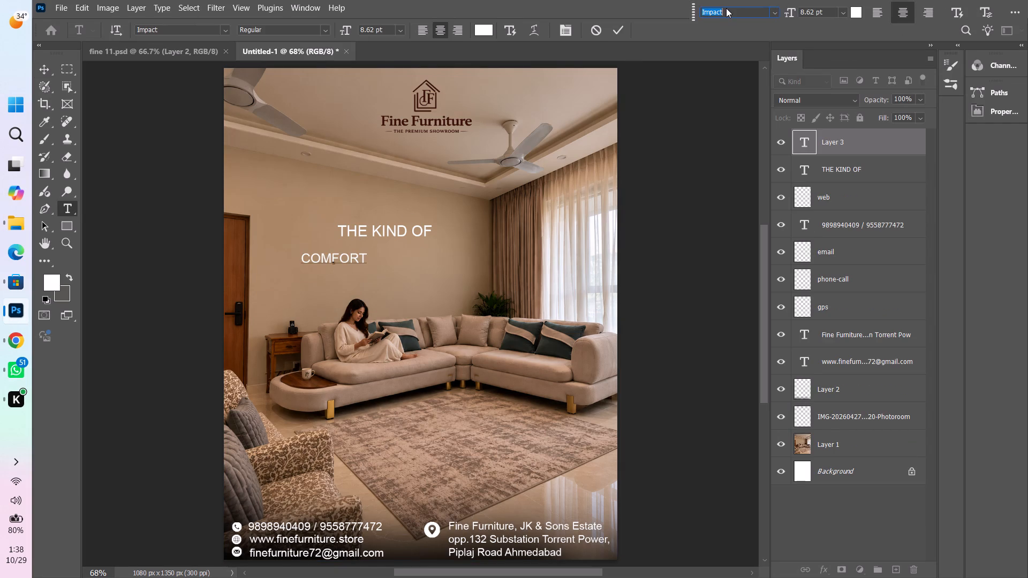
pyautogui.tripleClick(347, 258)
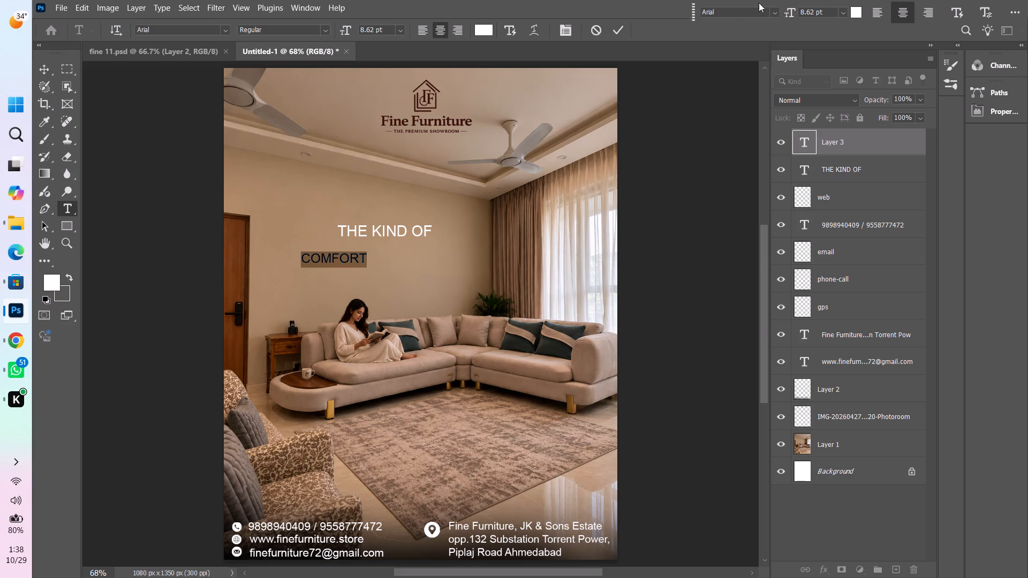
pyautogui.click(725, 11)
pyautogui.scroll(-3, 725, 12)
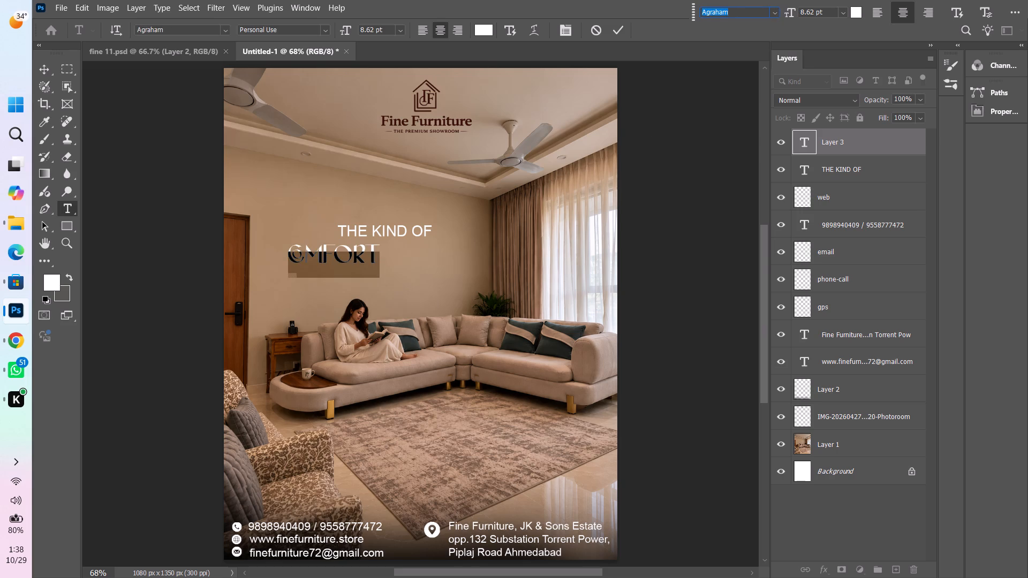
pyautogui.scroll(-5, 725, 12)
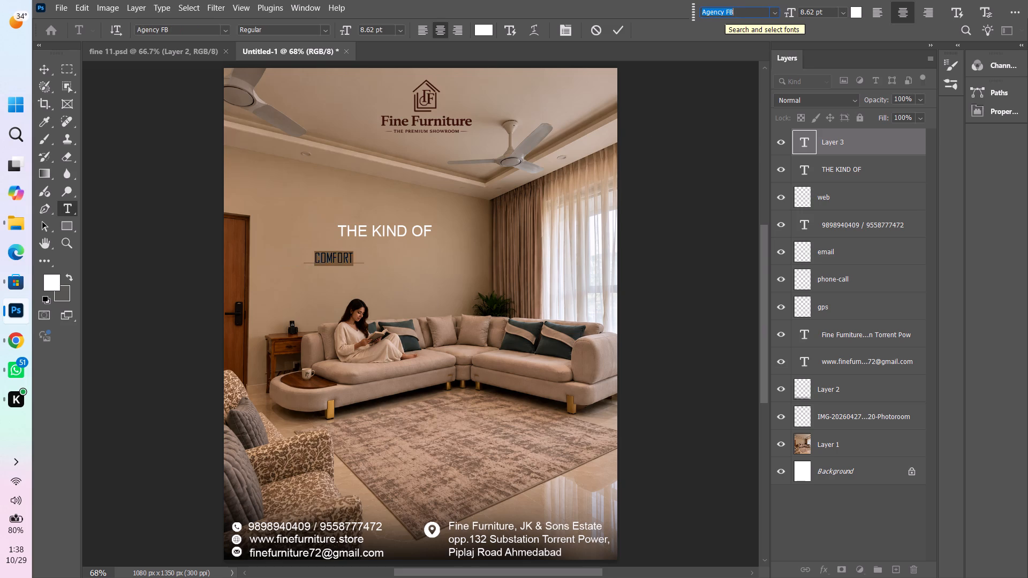
pyautogui.scroll(-4, 725, 16)
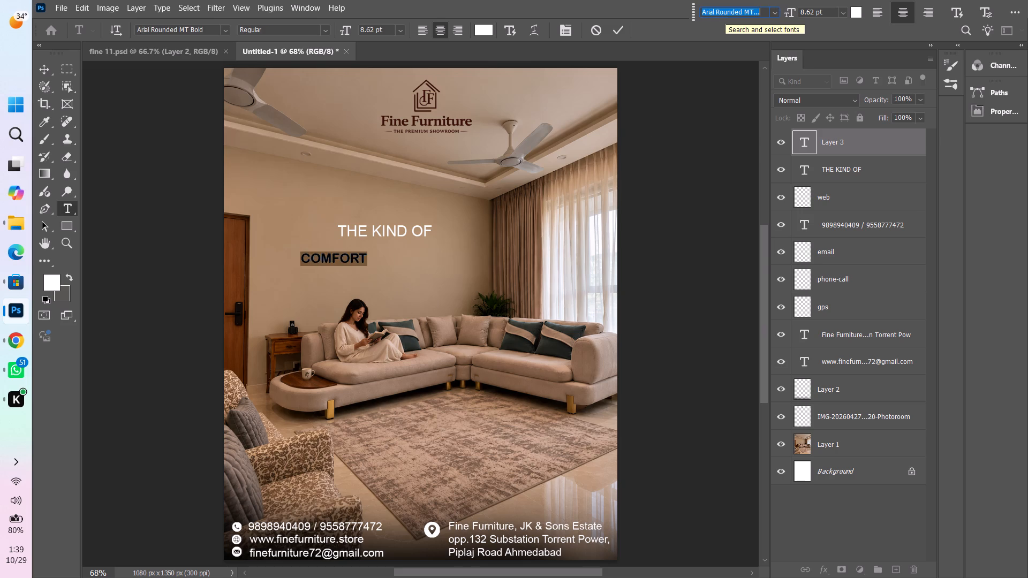
pyautogui.scroll(-4, 725, 16)
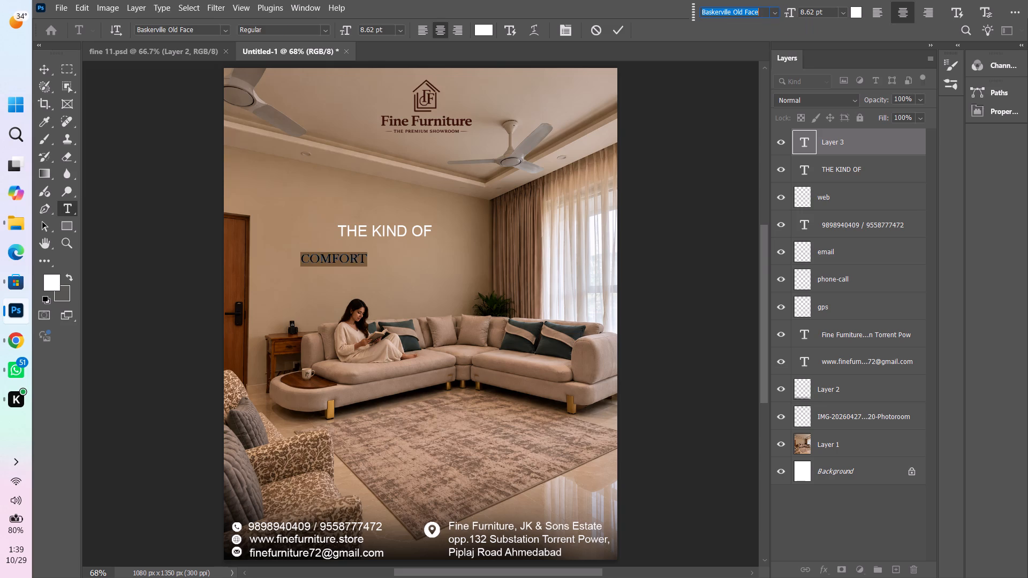
pyautogui.scroll(-4, 725, 16)
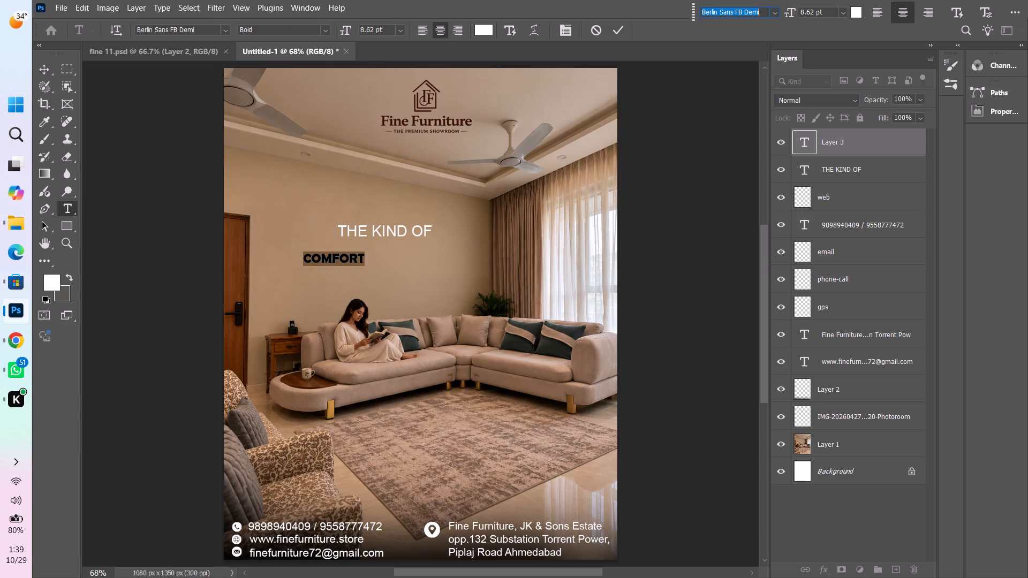
pyautogui.scroll(-5, 725, 16)
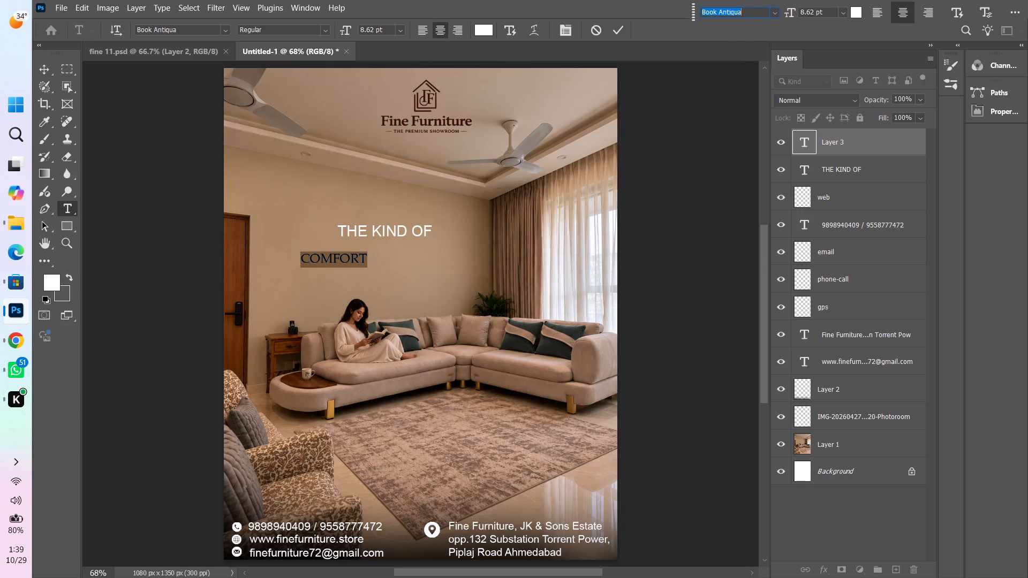
pyautogui.scroll(-6, 725, 16)
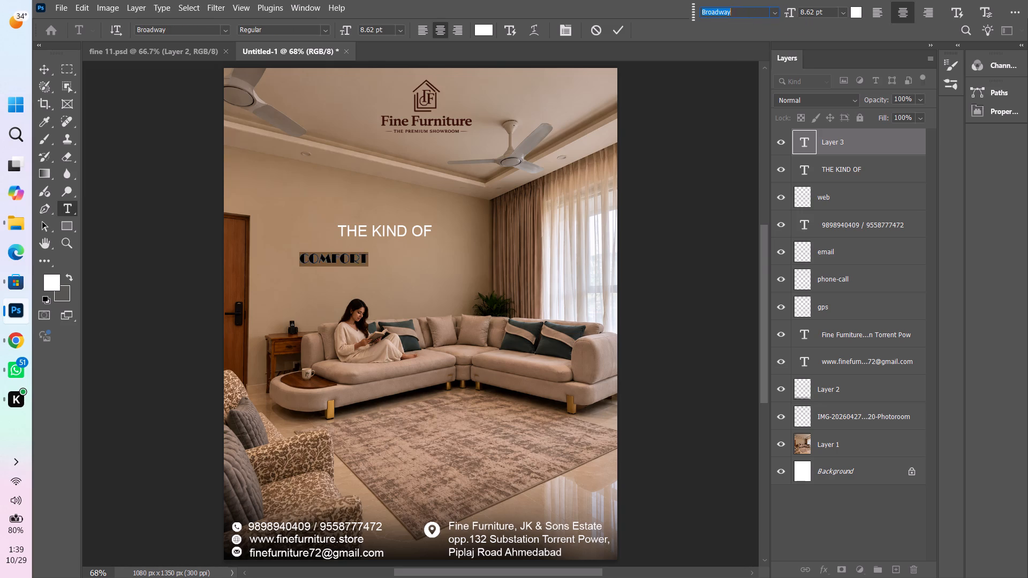
pyautogui.scroll(-6, 725, 16)
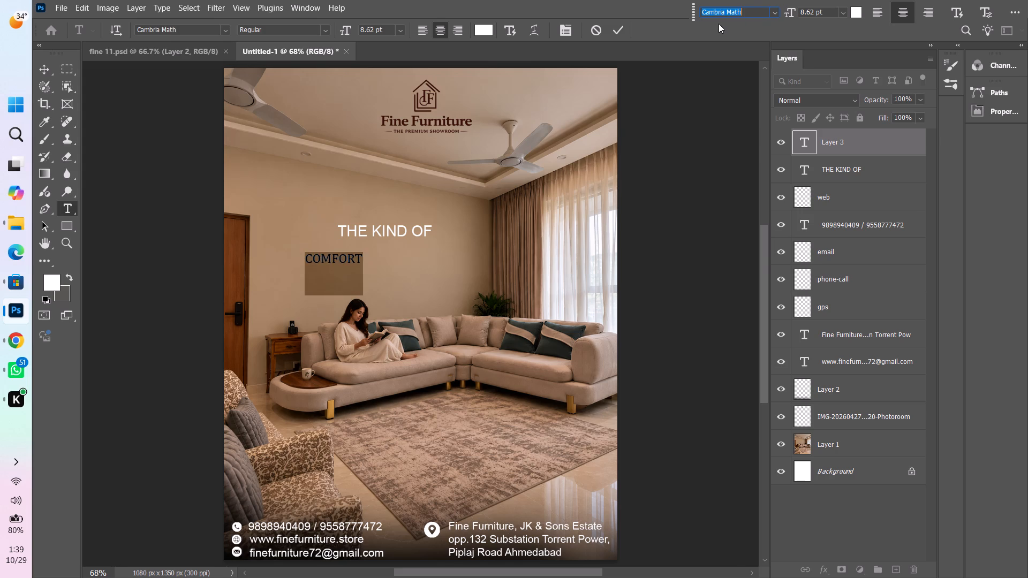
pyautogui.scroll(-6, 719, 24)
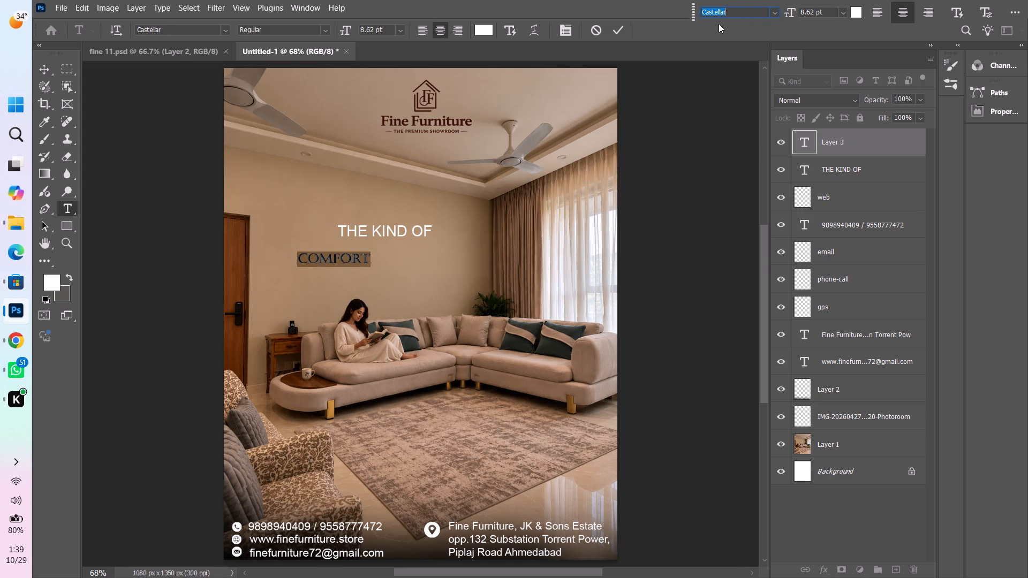
pyautogui.scroll(-5, 719, 24)
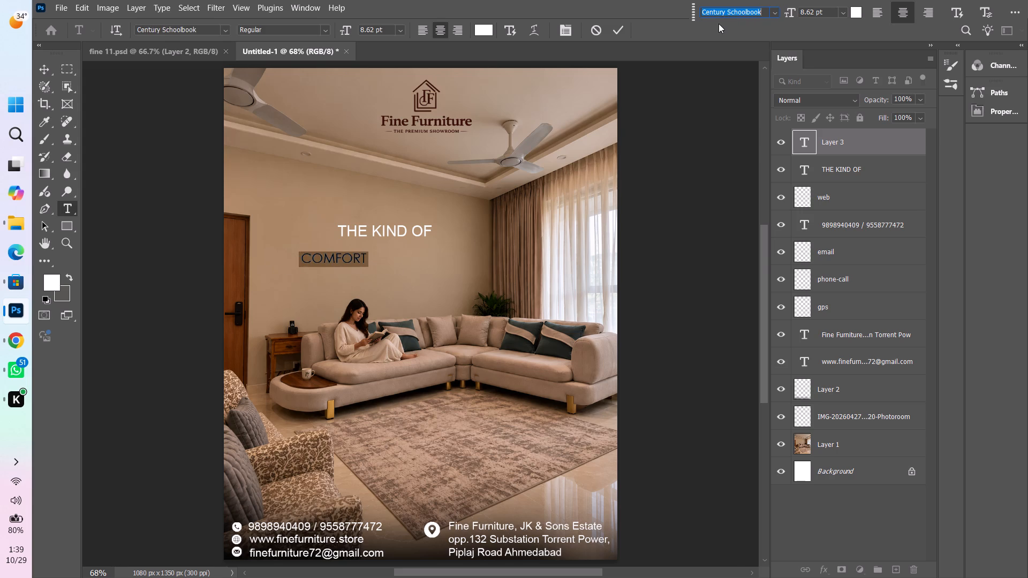
pyautogui.scroll(-5, 719, 24)
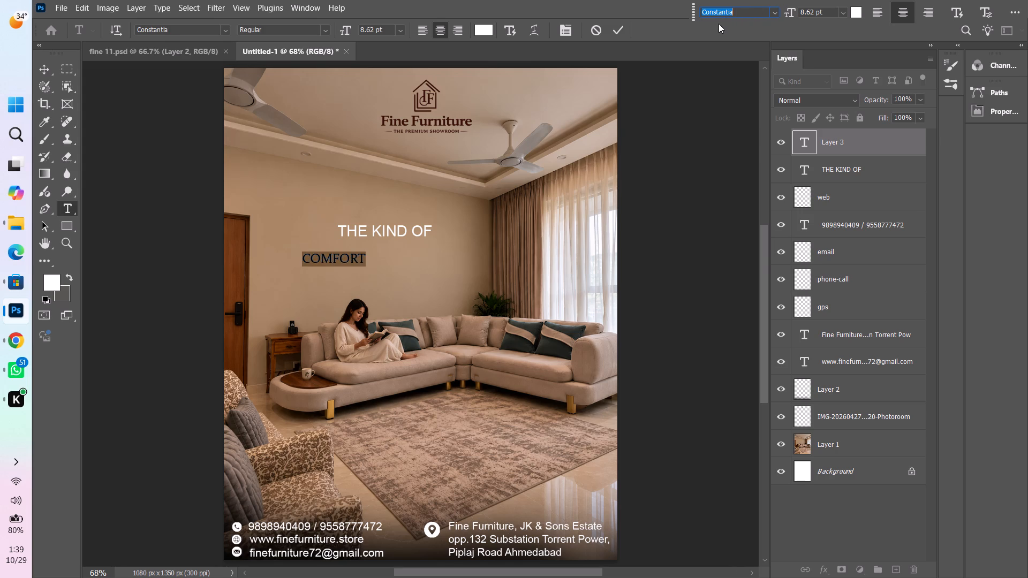
pyautogui.scroll(-2, 719, 24)
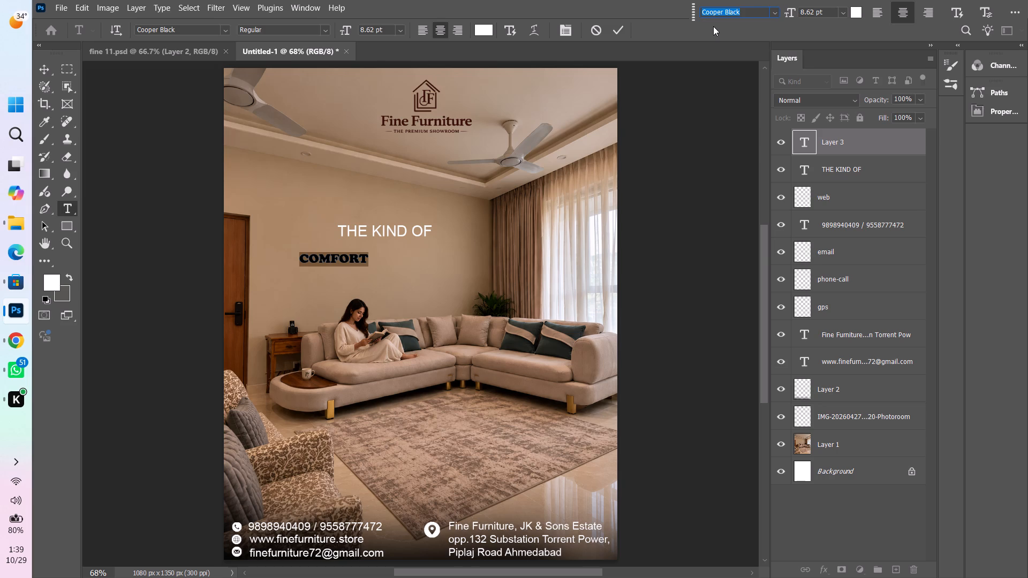
pyautogui.scroll(-3, 730, 13)
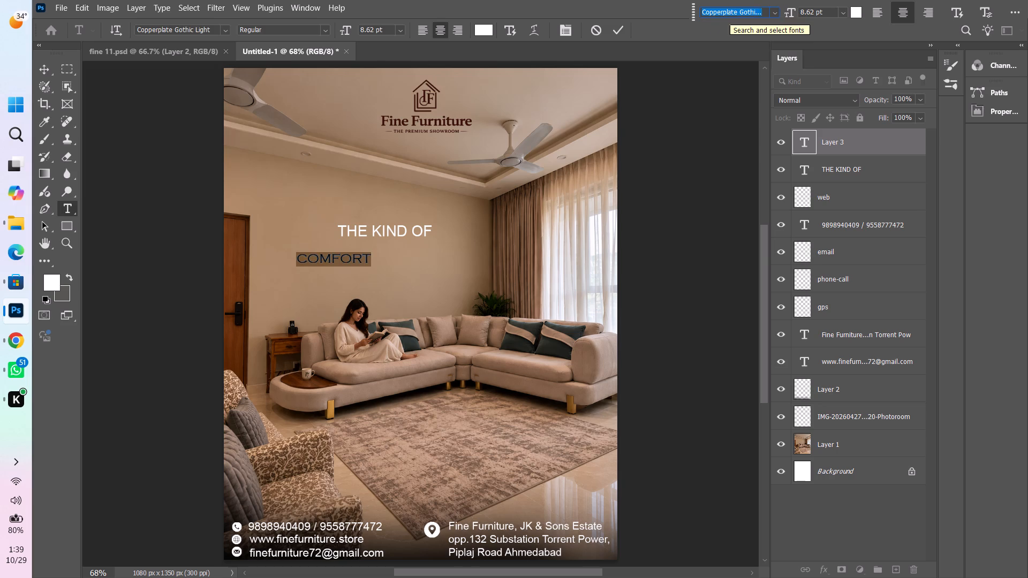
pyautogui.scroll(-5, 730, 13)
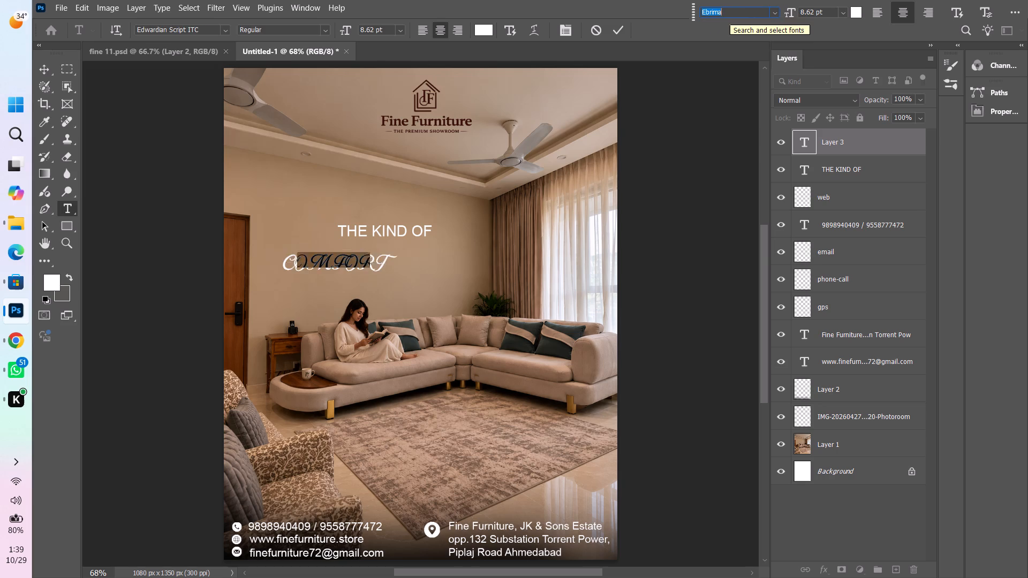
pyautogui.scroll(-3, 730, 13)
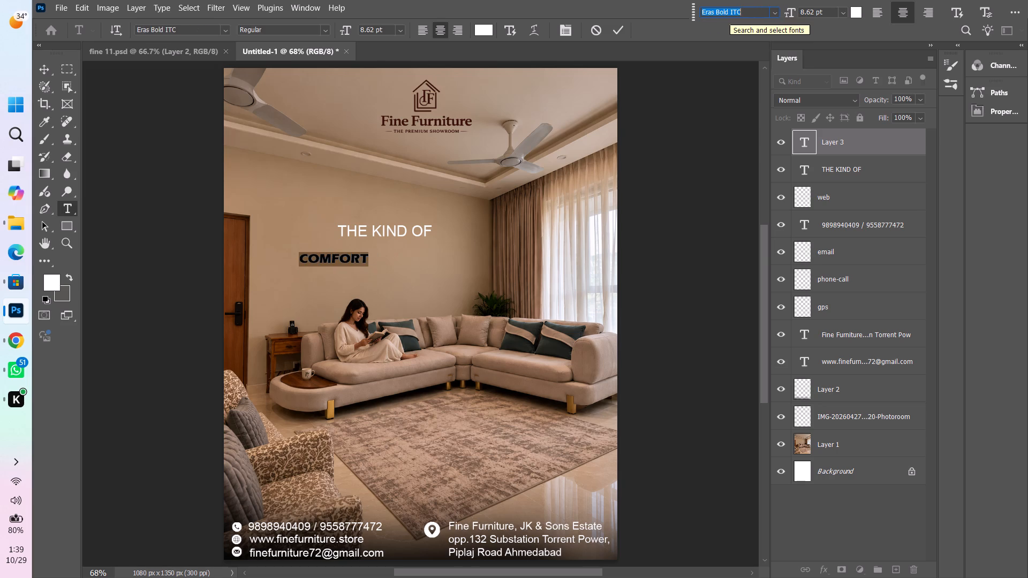
pyautogui.scroll(-5, 730, 13)
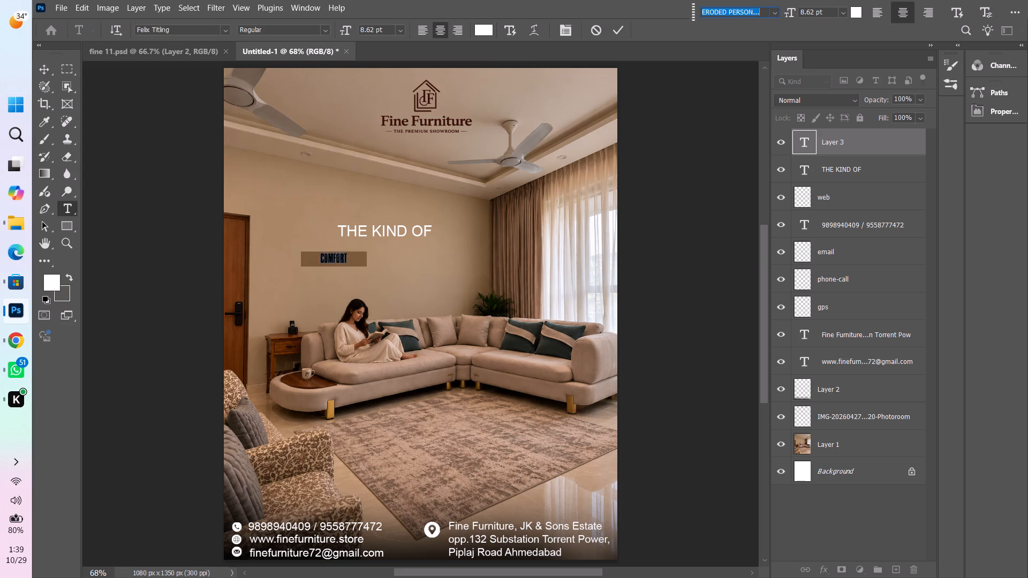
pyautogui.scroll(-5, 730, 13)
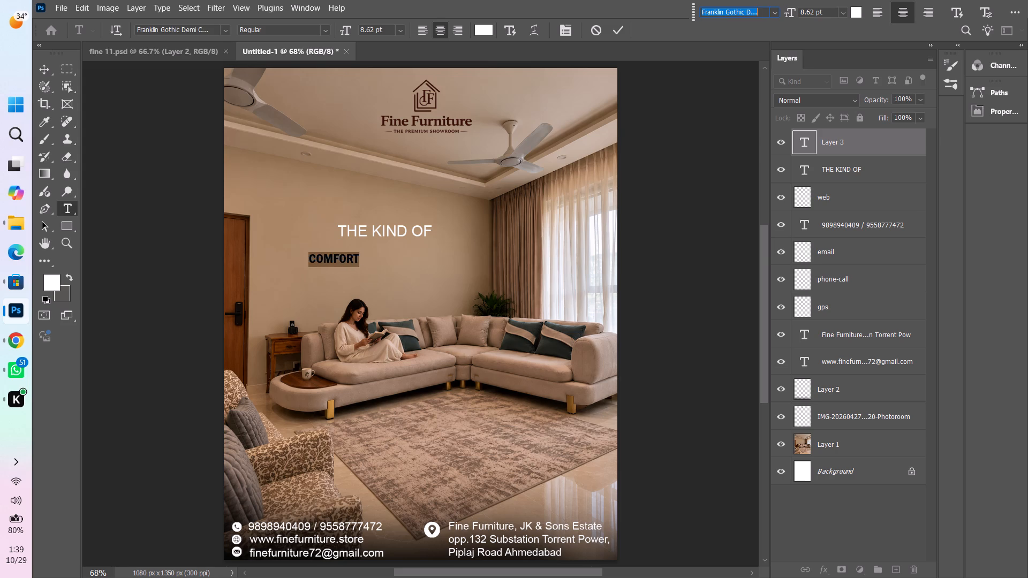
pyautogui.scroll(-5, 730, 13)
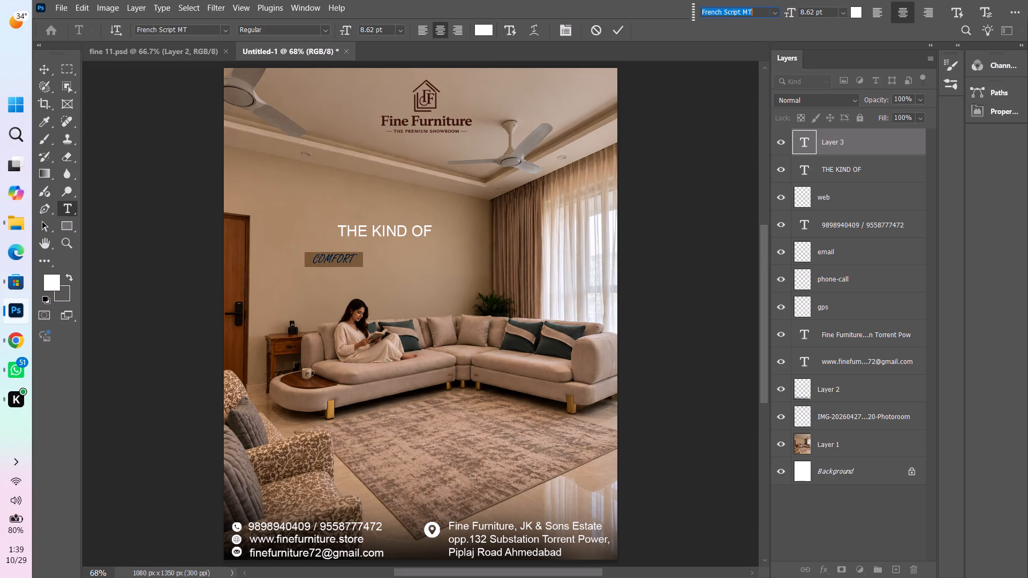
pyautogui.scroll(-6, 730, 13)
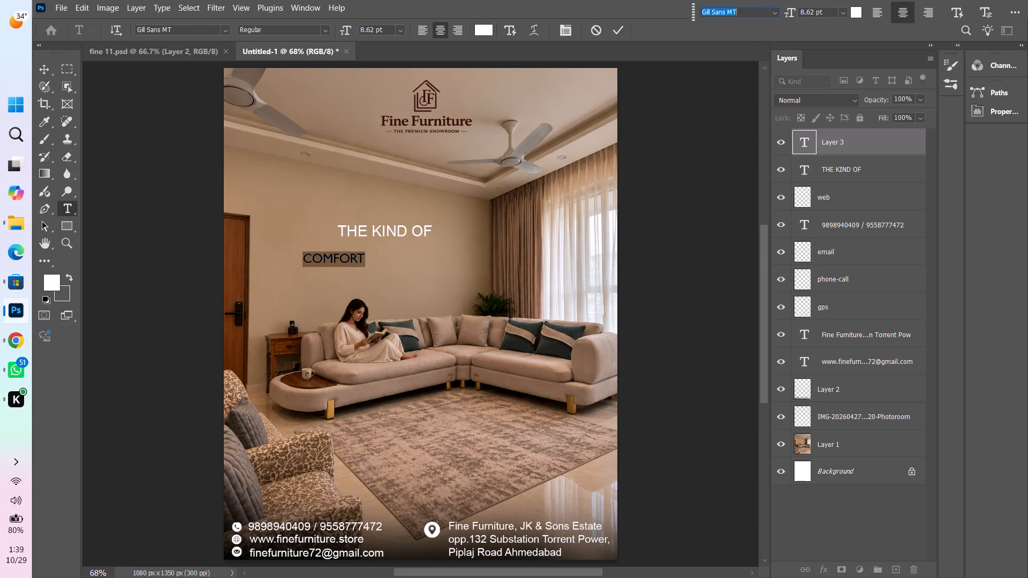
pyautogui.scroll(-6, 730, 13)
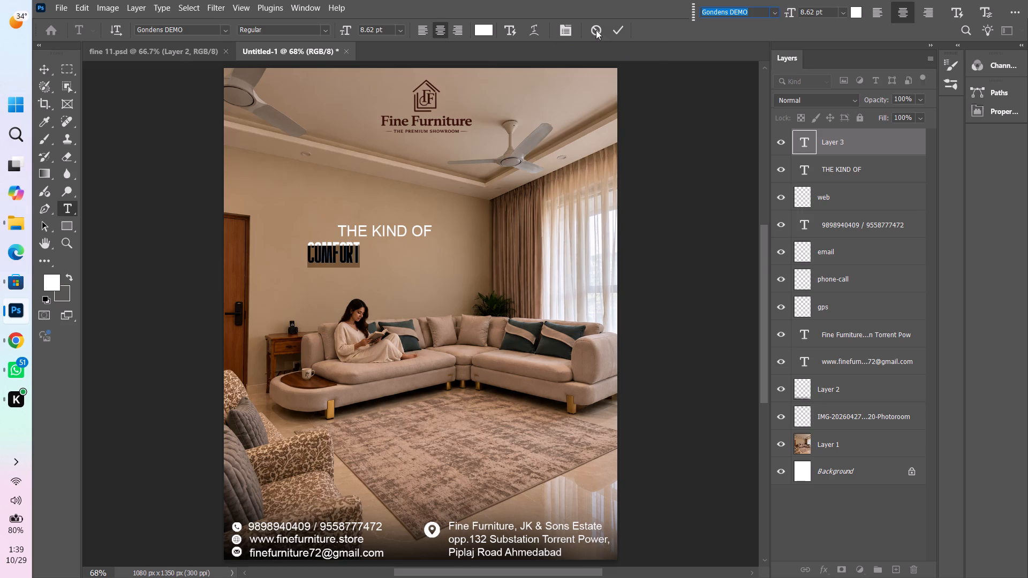
pyautogui.click(618, 27)
# Scale the "COMFORT" text up to about 280% directly below "THE KIND OF", down to the seated woman's head.
pyautogui.press('v')
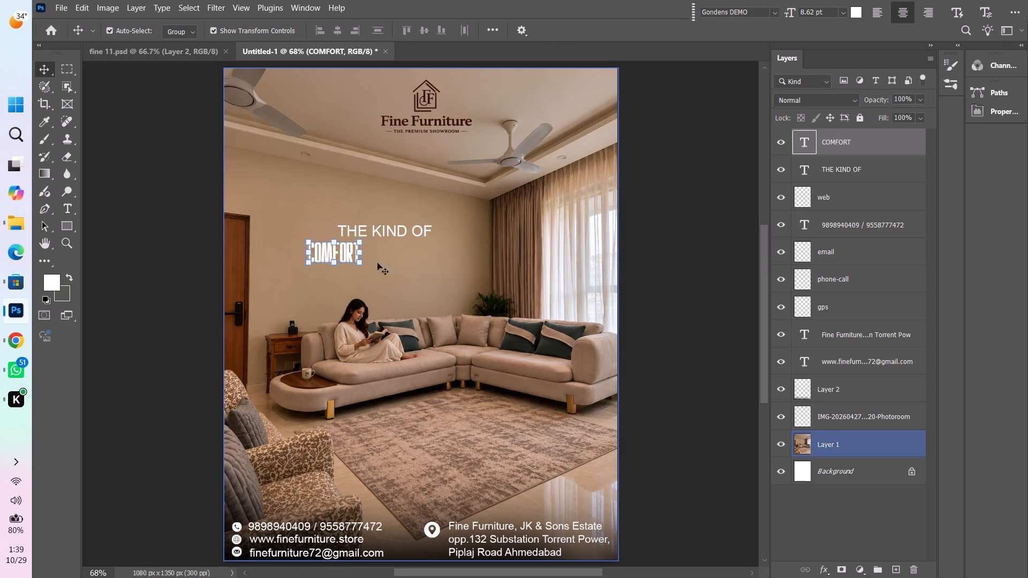
pyautogui.moveTo(361, 264); pyautogui.dragTo(463, 279)
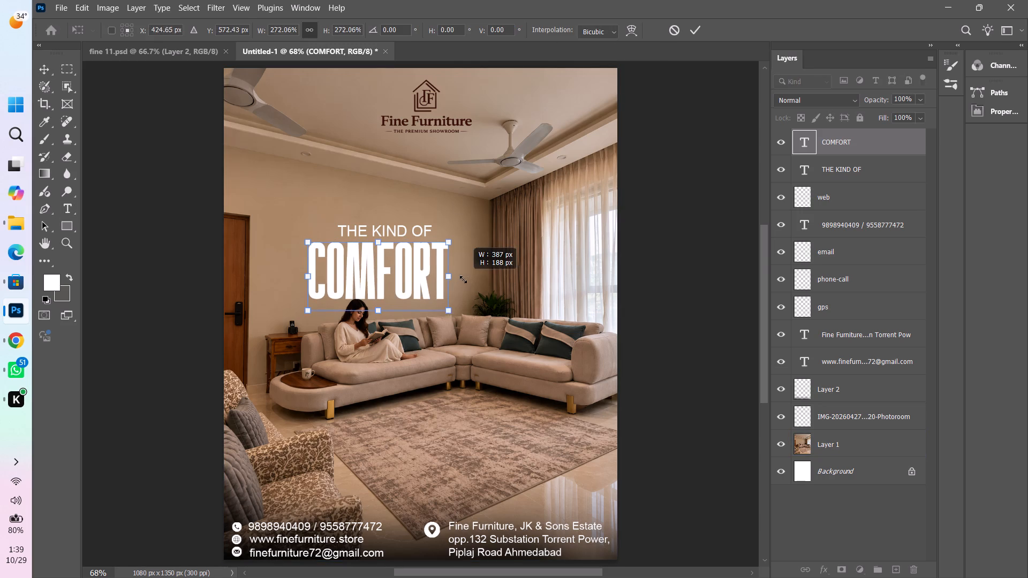
pyautogui.moveTo(463, 279); pyautogui.dragTo(468, 282)
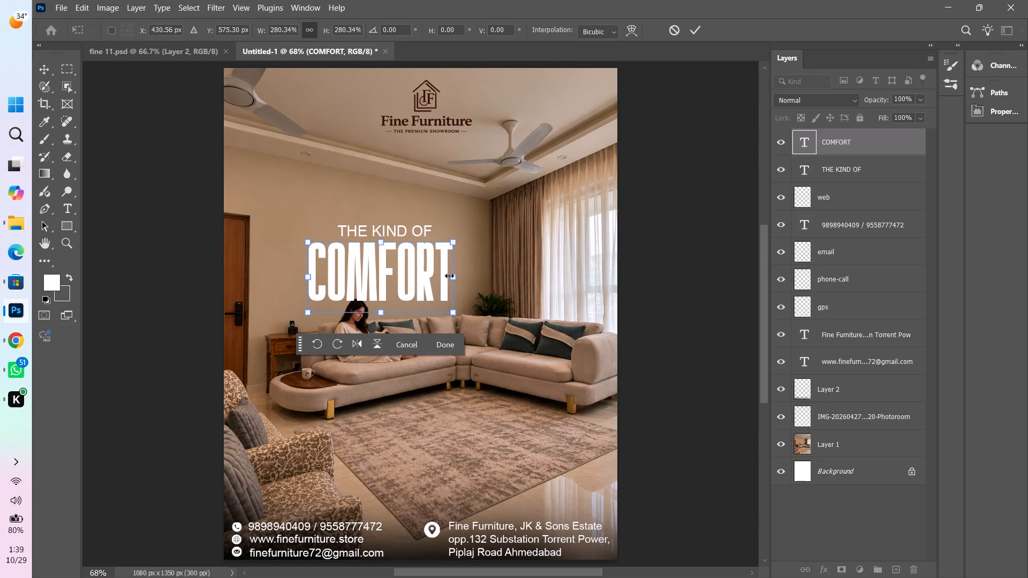
pyautogui.click(701, 36)
pyautogui.click(709, 148)
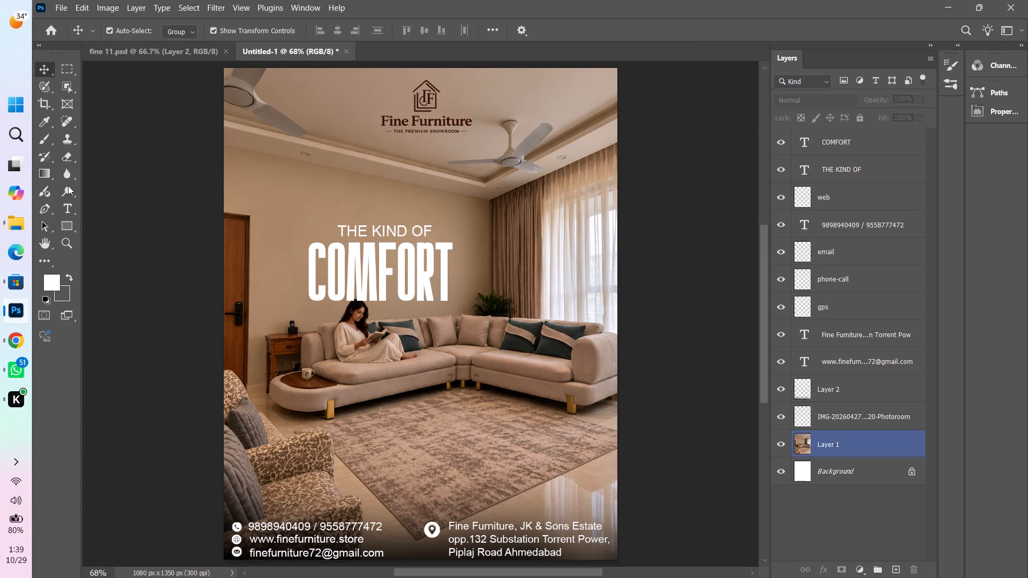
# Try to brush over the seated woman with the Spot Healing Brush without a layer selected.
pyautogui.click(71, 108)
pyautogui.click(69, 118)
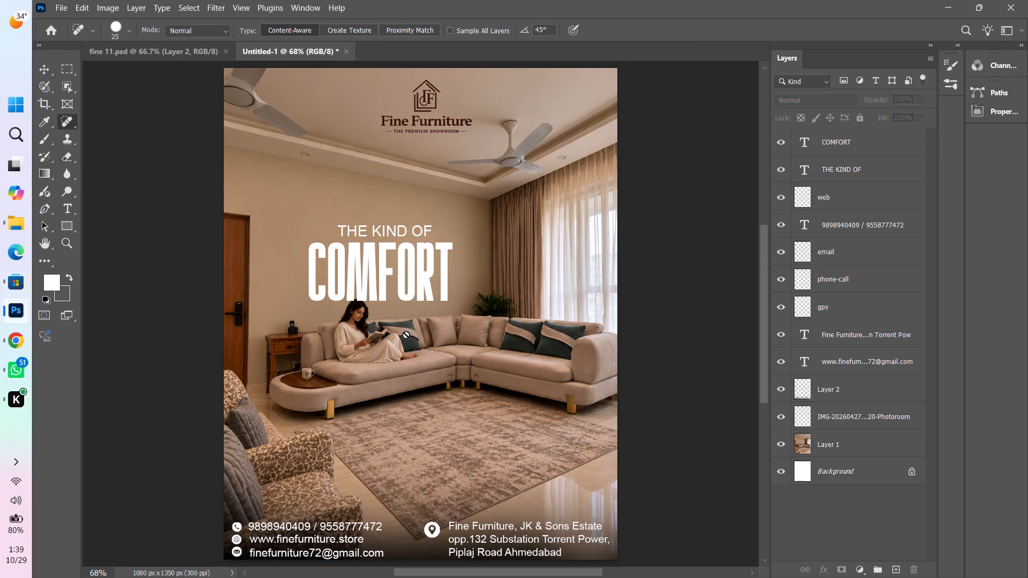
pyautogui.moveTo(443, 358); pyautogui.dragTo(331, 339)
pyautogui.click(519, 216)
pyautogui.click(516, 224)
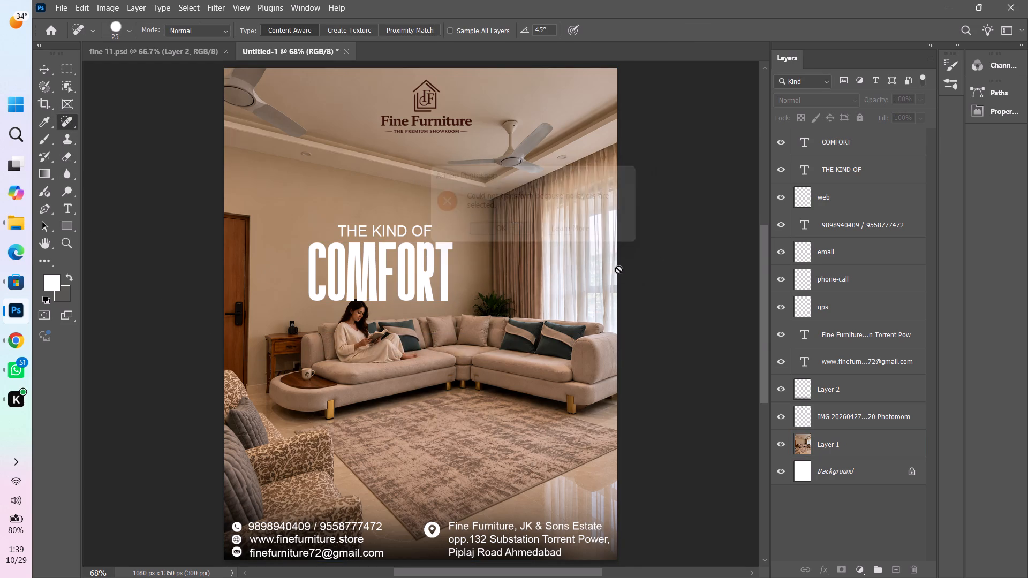
# Select the seated woman on the room image layer, Layer 1, with the Object Selection tool.
pyautogui.click(887, 452)
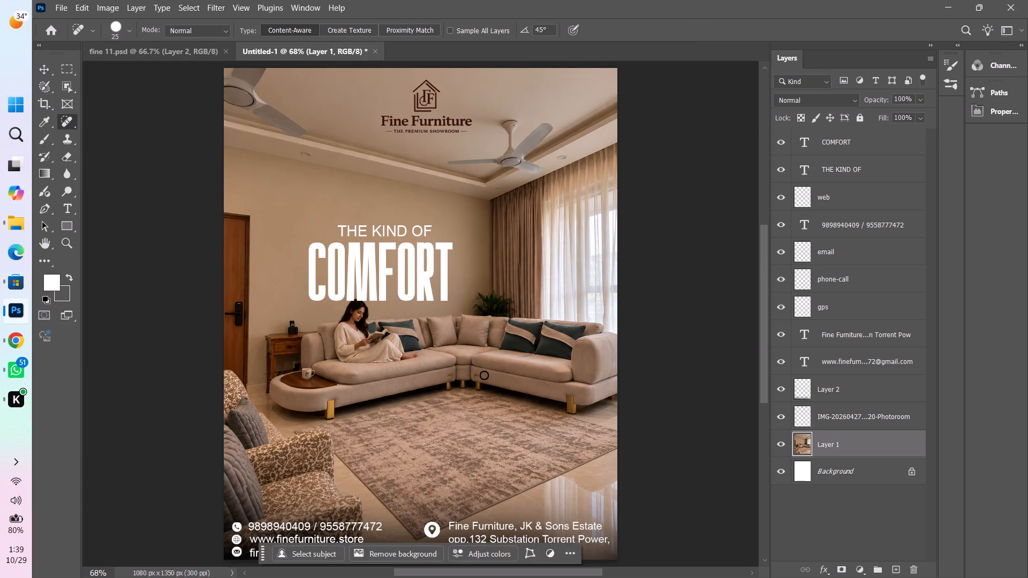
pyautogui.click(62, 92)
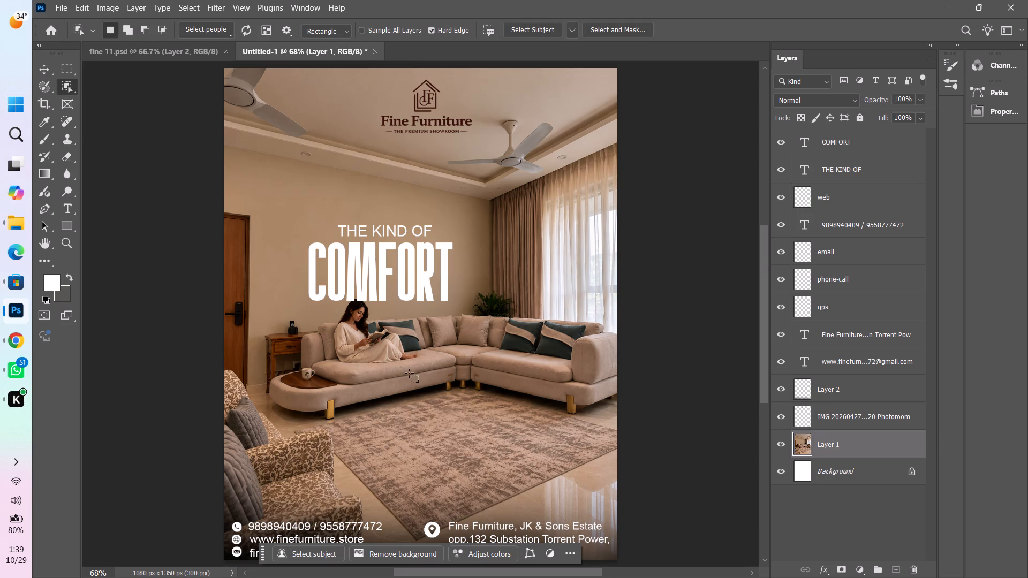
pyautogui.moveTo(409, 373); pyautogui.dragTo(313, 300)
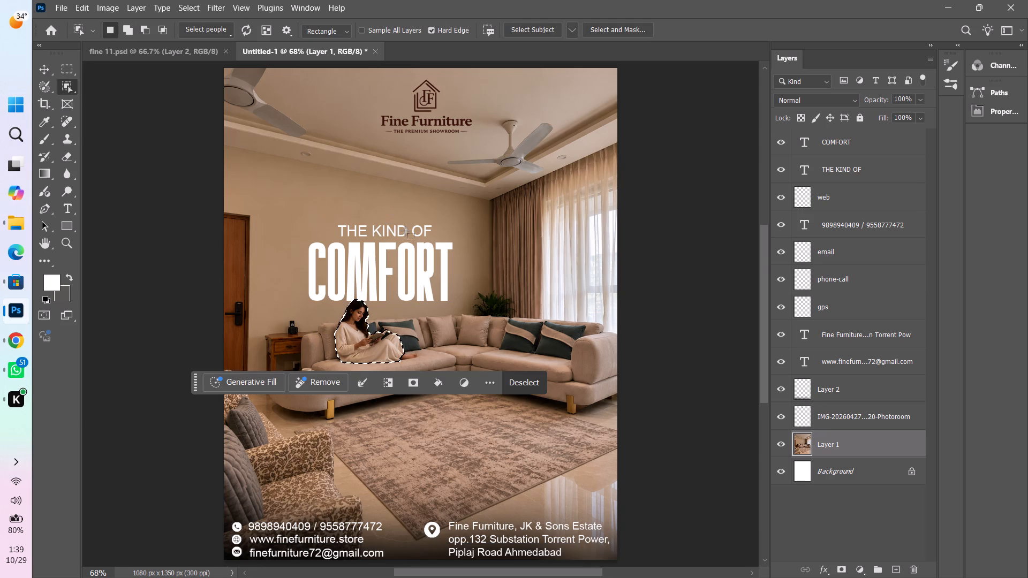
# Copy the selected woman to a new layer and move the COMFORT text layer directly beneath it, above Layer 1.
pyautogui.hotkey('ctrl', 'j')
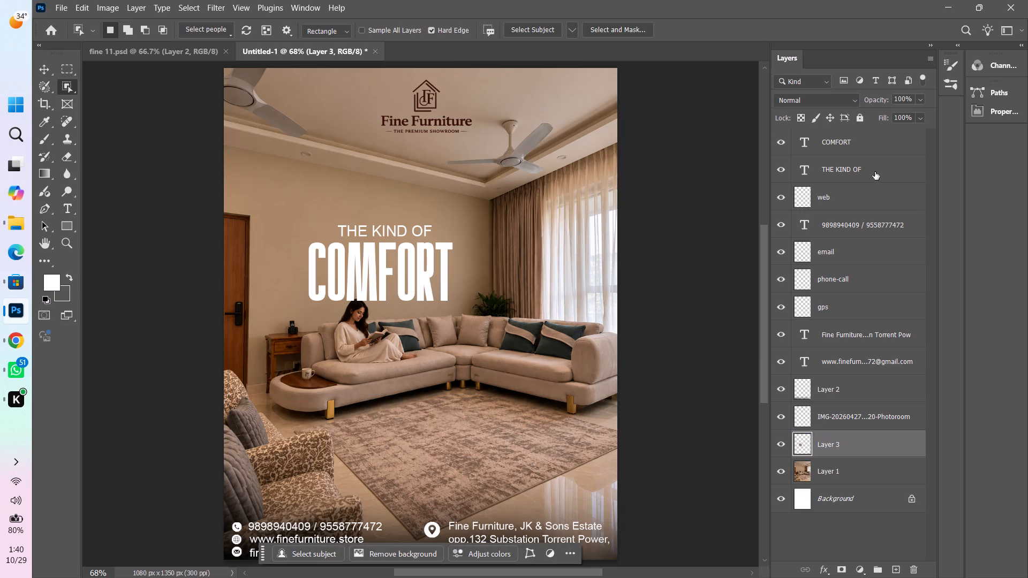
pyautogui.moveTo(864, 142); pyautogui.dragTo(867, 460)
pyautogui.press('v')
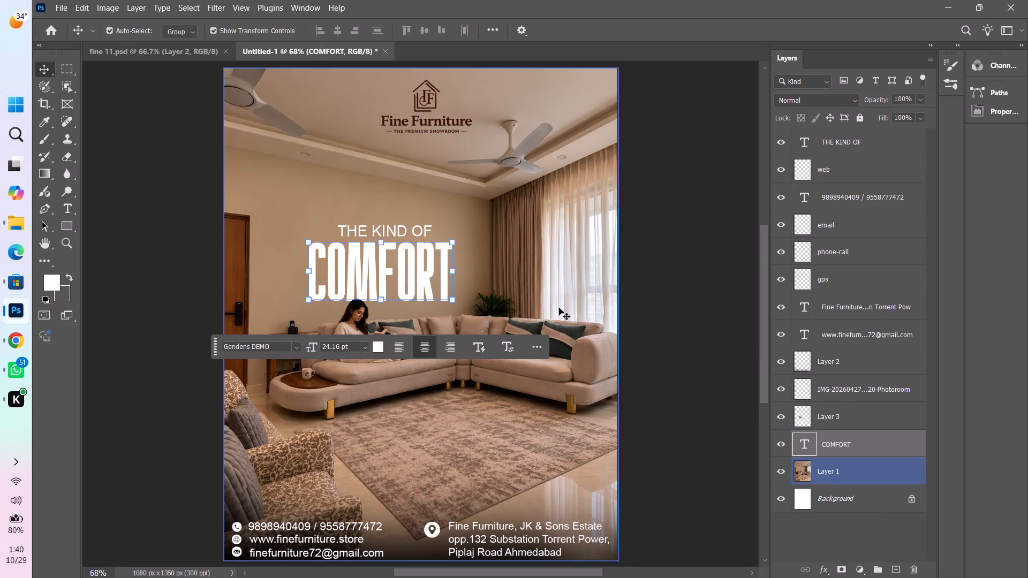
pyautogui.click(673, 310)
# Load the COMFORT text layer's pixels as a selection and copy them.
pyautogui.rightClick(809, 446)
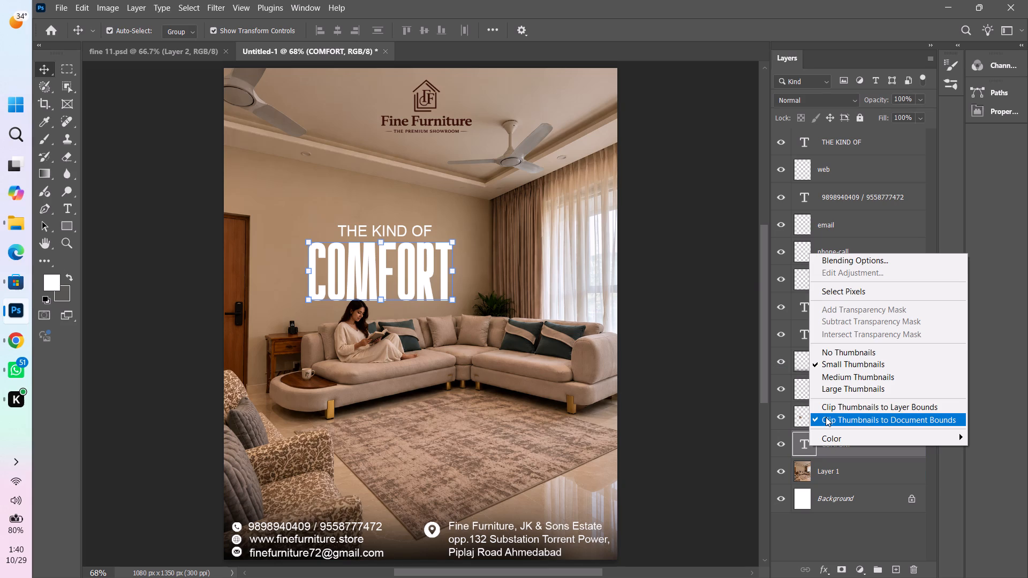
pyautogui.click(802, 447)
pyautogui.rightClick(801, 447)
pyautogui.click(796, 447)
pyautogui.click(798, 448)
pyautogui.rightClick(798, 448)
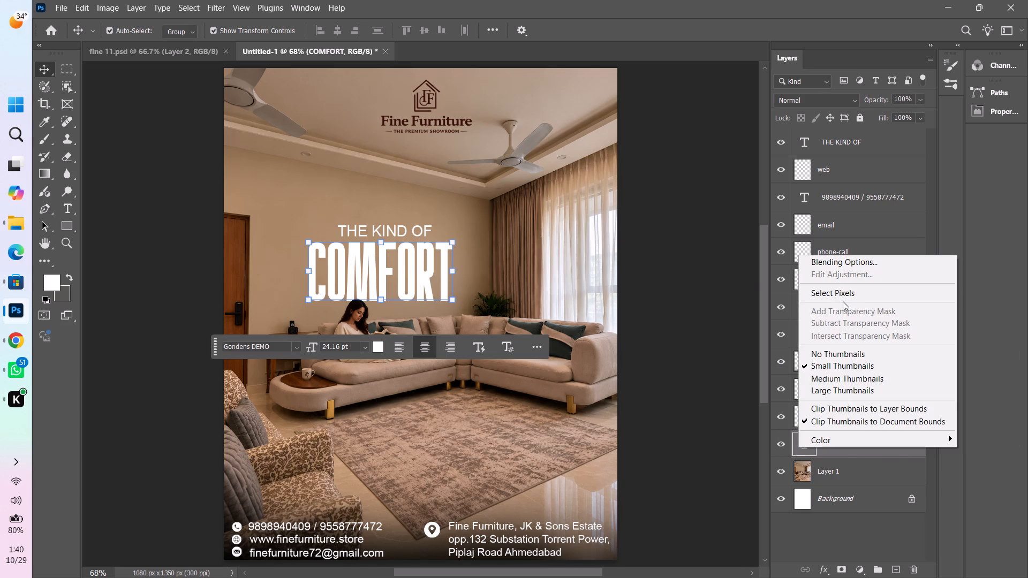
pyautogui.click(843, 300)
pyautogui.click(846, 296)
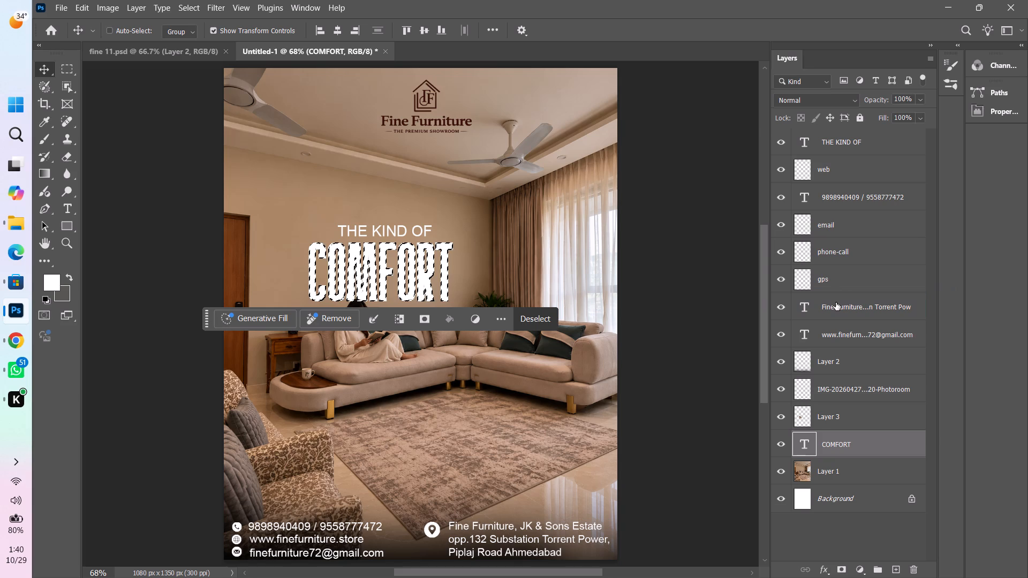
pyautogui.hotkey('ctrl', 'c')
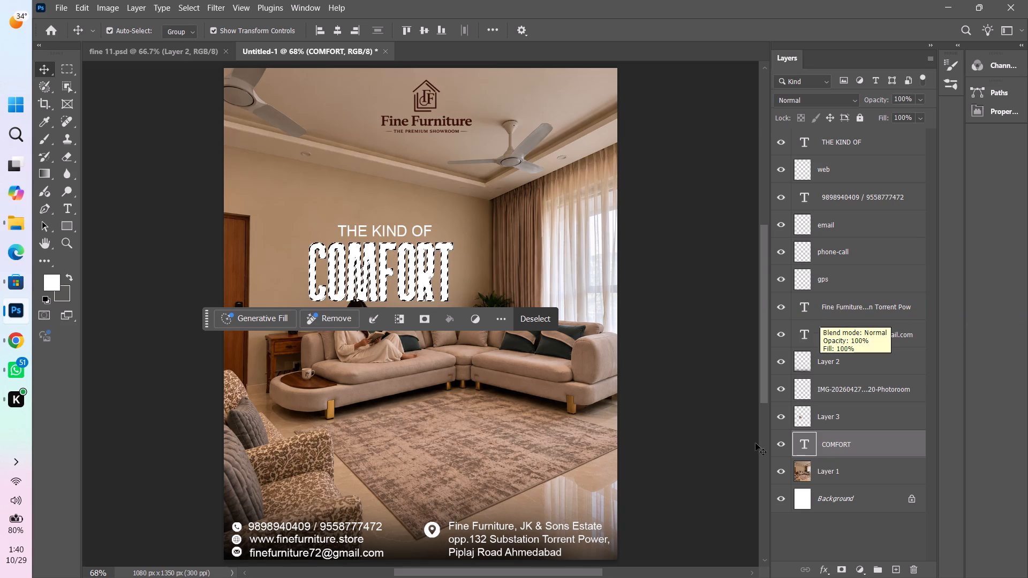
# Clear the selection around the letters and hide the COMFORT text layer.
pyautogui.click(777, 442)
pyautogui.click(777, 442)
pyautogui.hotkey('ctrl', 'd')
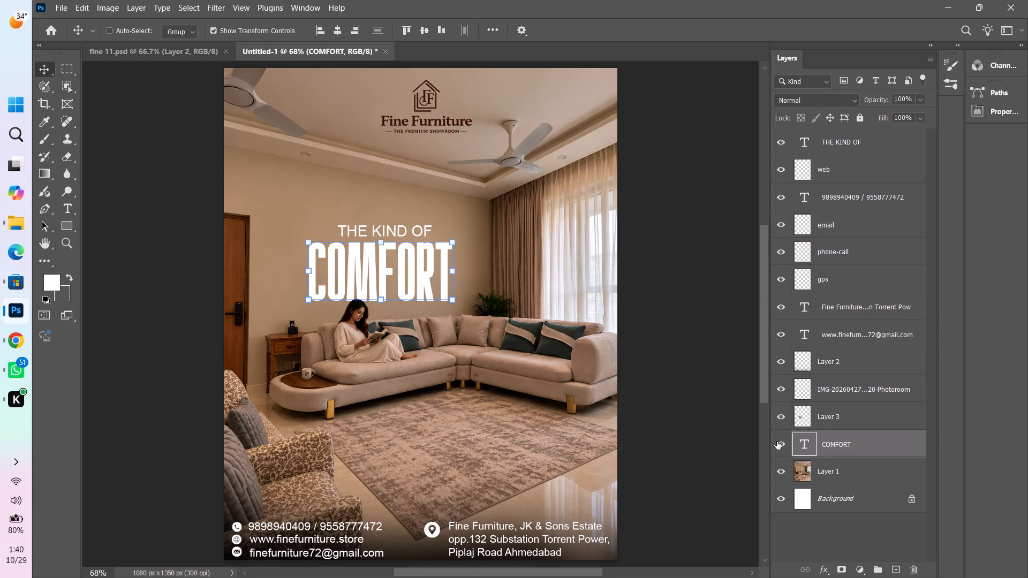
pyautogui.click(777, 444)
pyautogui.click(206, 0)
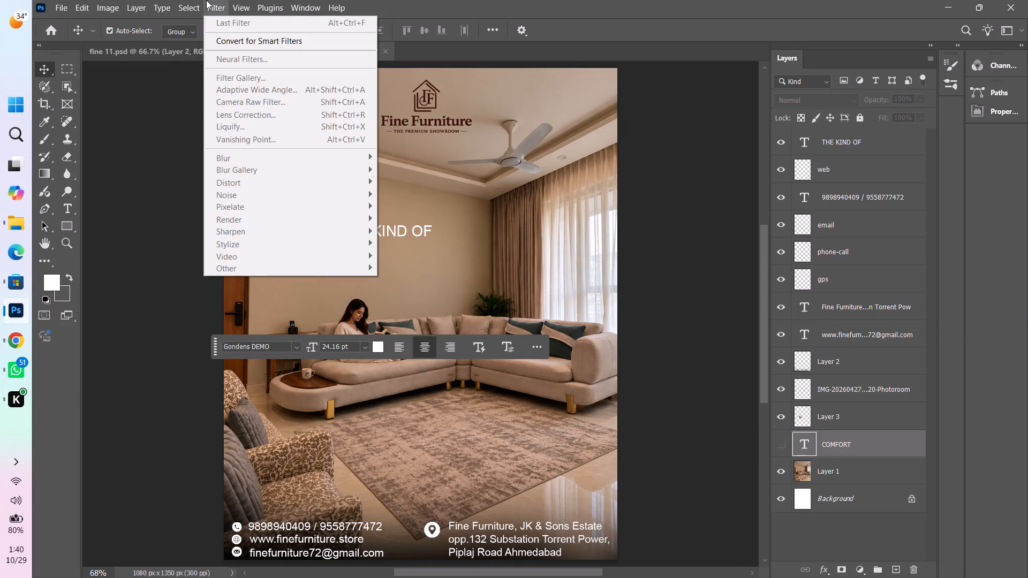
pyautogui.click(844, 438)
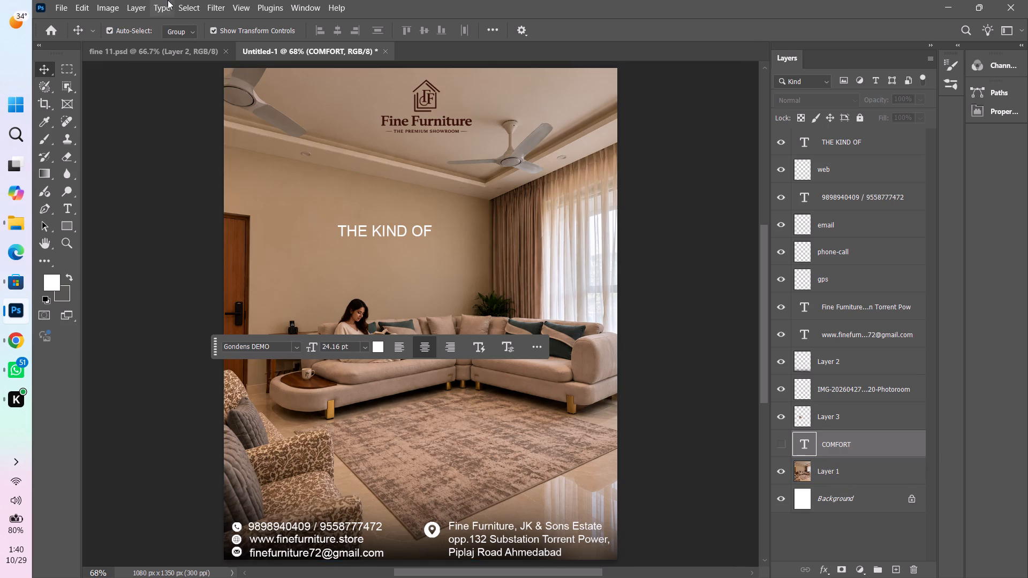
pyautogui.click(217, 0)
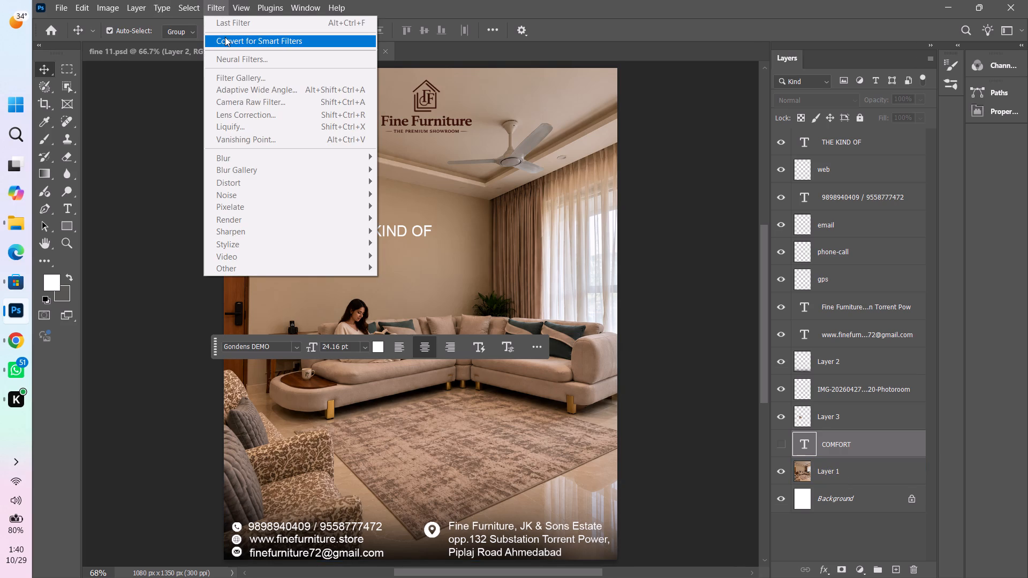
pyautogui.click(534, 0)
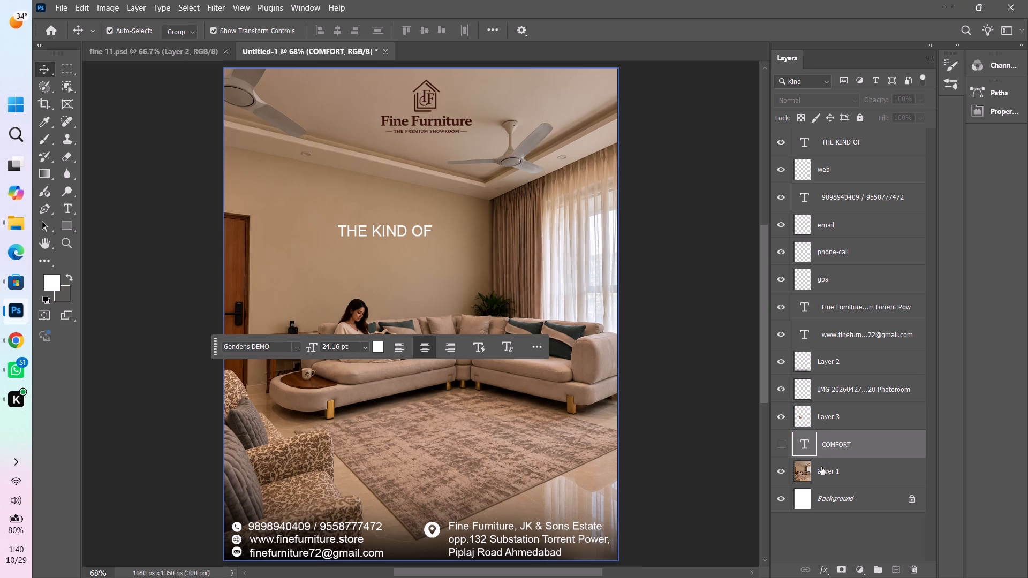
# Open the Vanishing Point filter on Layer 1 and define a four-corner perspective plane across the wall behind the sofa.
pyautogui.click(818, 480)
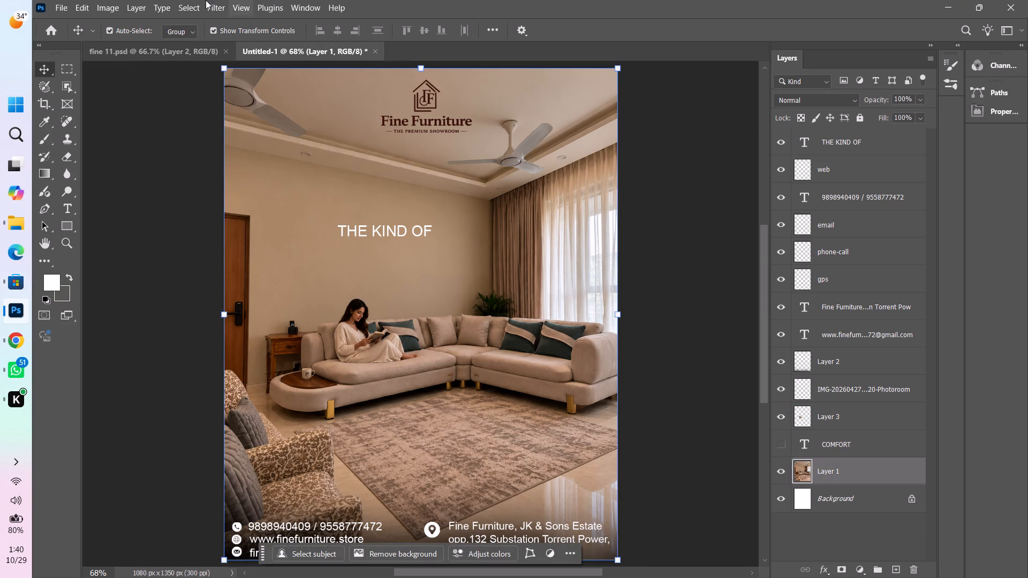
pyautogui.click(206, 0)
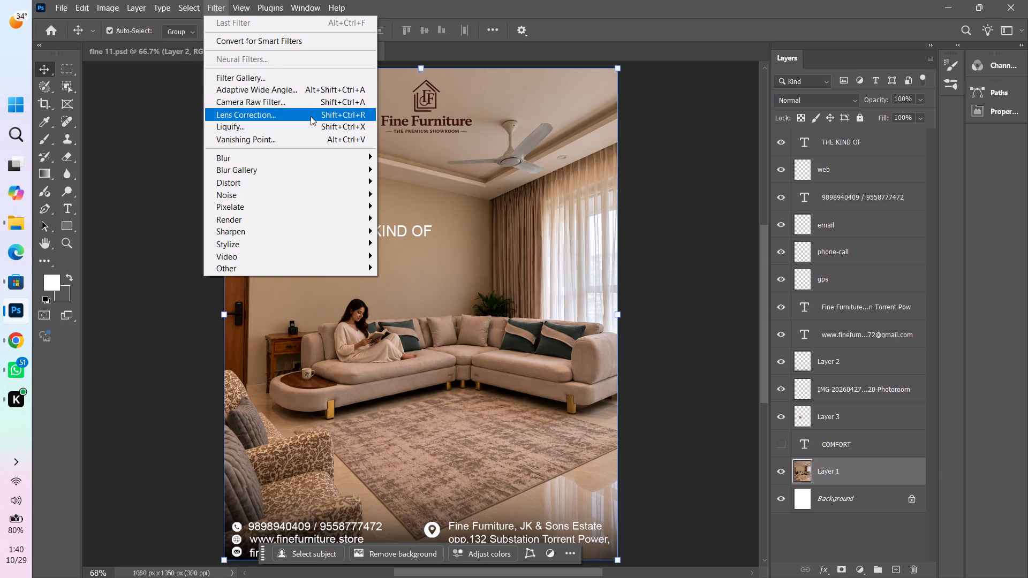
pyautogui.click(299, 138)
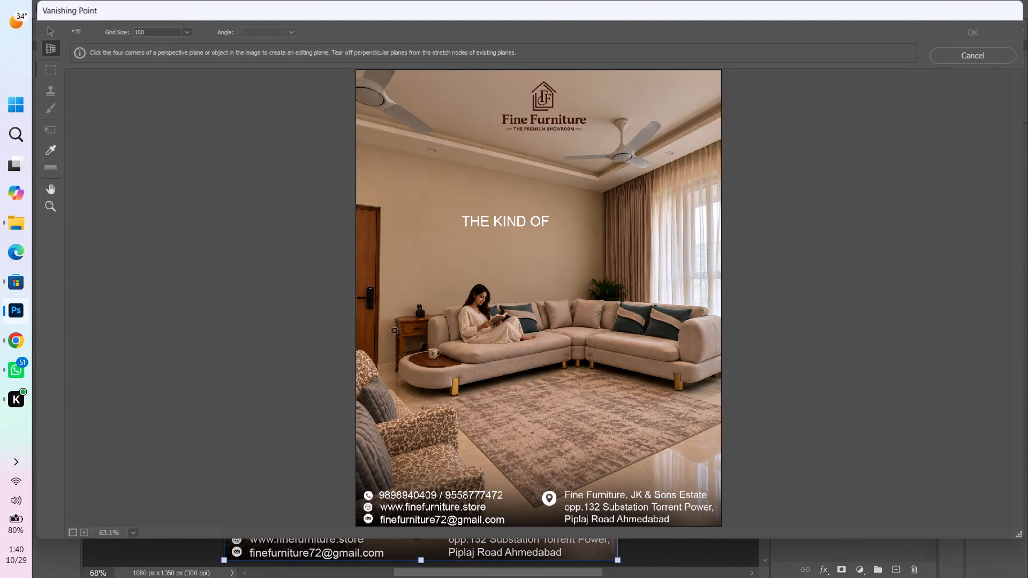
pyautogui.click(398, 311)
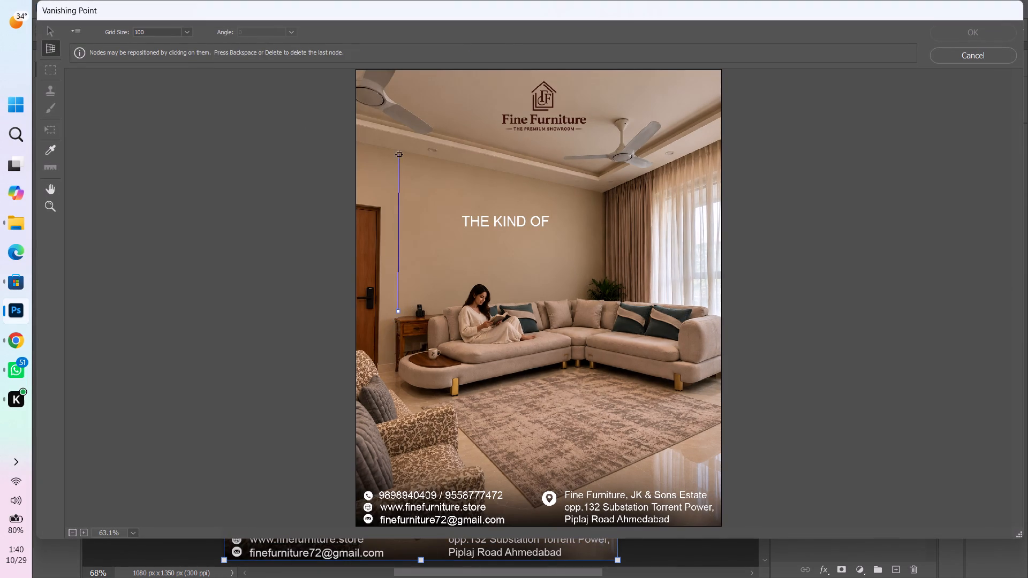
pyautogui.click(399, 149)
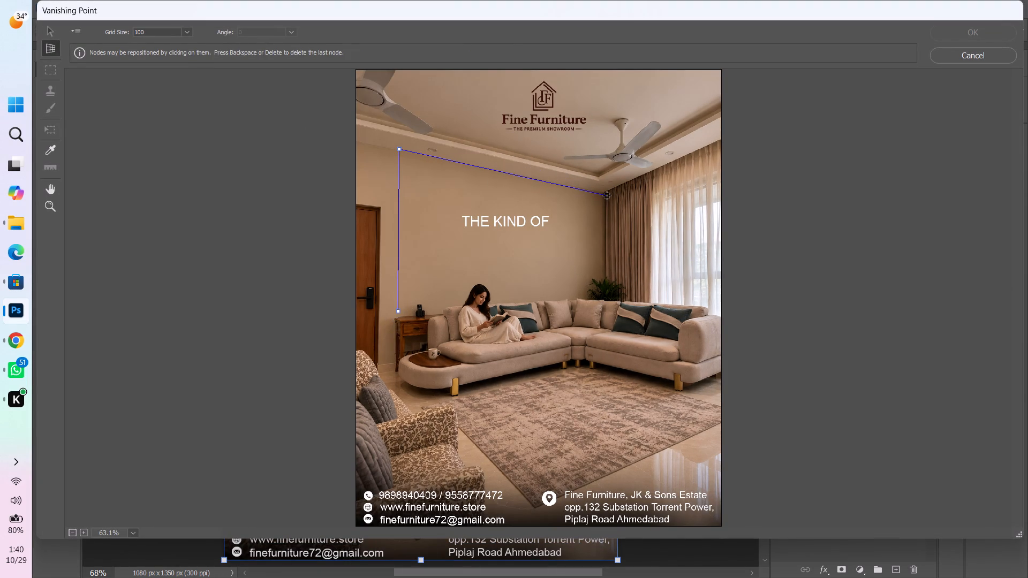
pyautogui.click(607, 195)
pyautogui.click(602, 296)
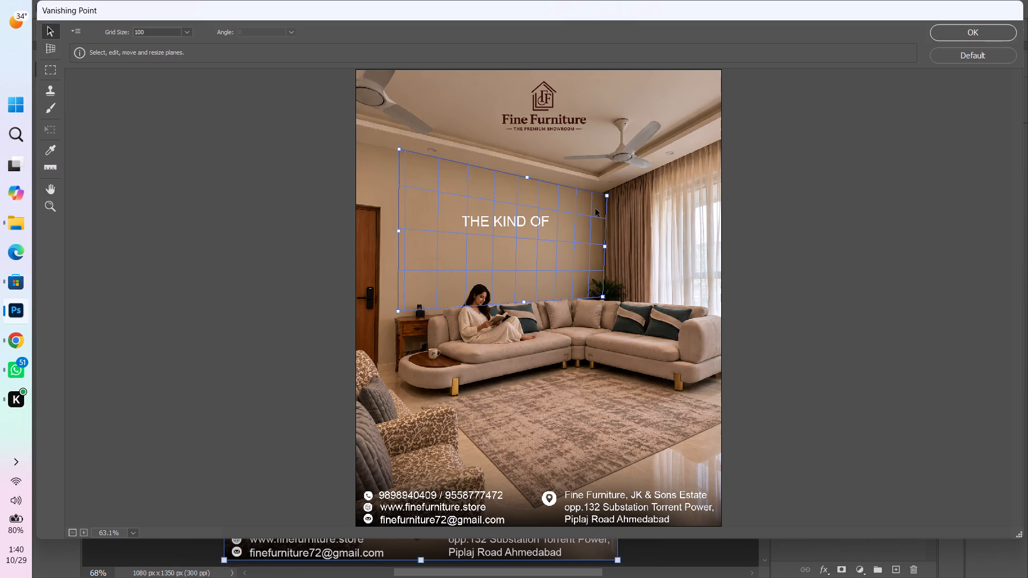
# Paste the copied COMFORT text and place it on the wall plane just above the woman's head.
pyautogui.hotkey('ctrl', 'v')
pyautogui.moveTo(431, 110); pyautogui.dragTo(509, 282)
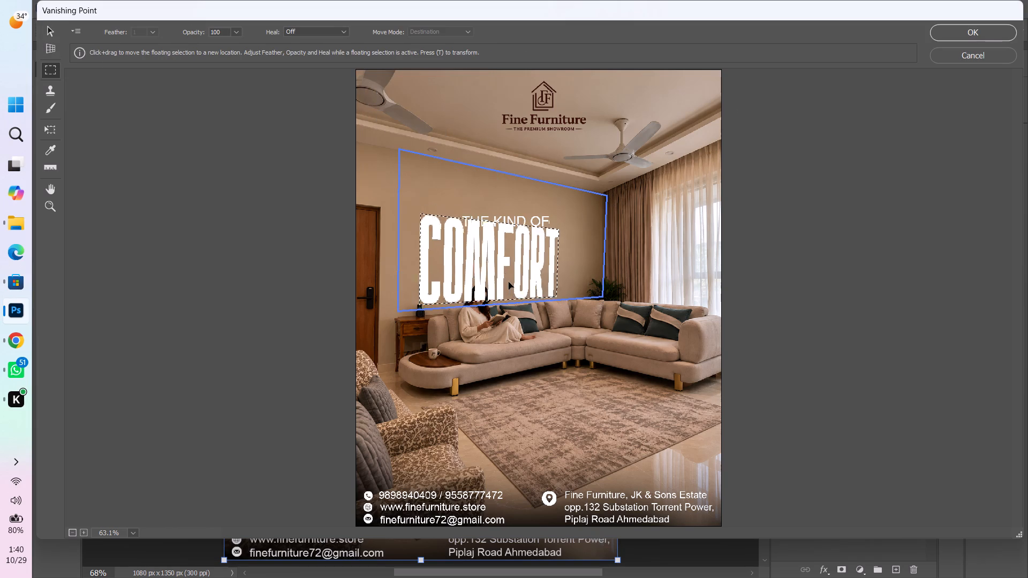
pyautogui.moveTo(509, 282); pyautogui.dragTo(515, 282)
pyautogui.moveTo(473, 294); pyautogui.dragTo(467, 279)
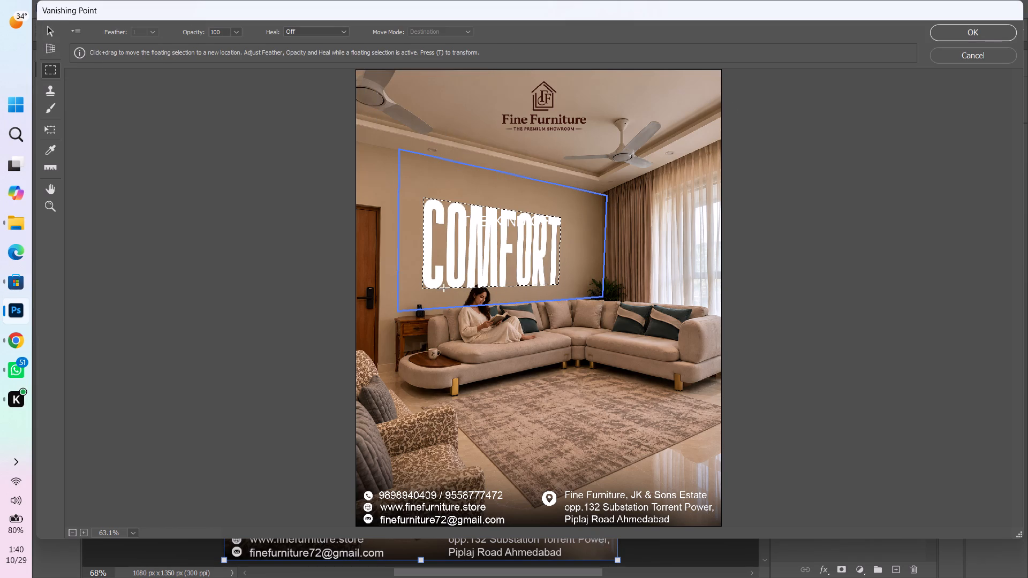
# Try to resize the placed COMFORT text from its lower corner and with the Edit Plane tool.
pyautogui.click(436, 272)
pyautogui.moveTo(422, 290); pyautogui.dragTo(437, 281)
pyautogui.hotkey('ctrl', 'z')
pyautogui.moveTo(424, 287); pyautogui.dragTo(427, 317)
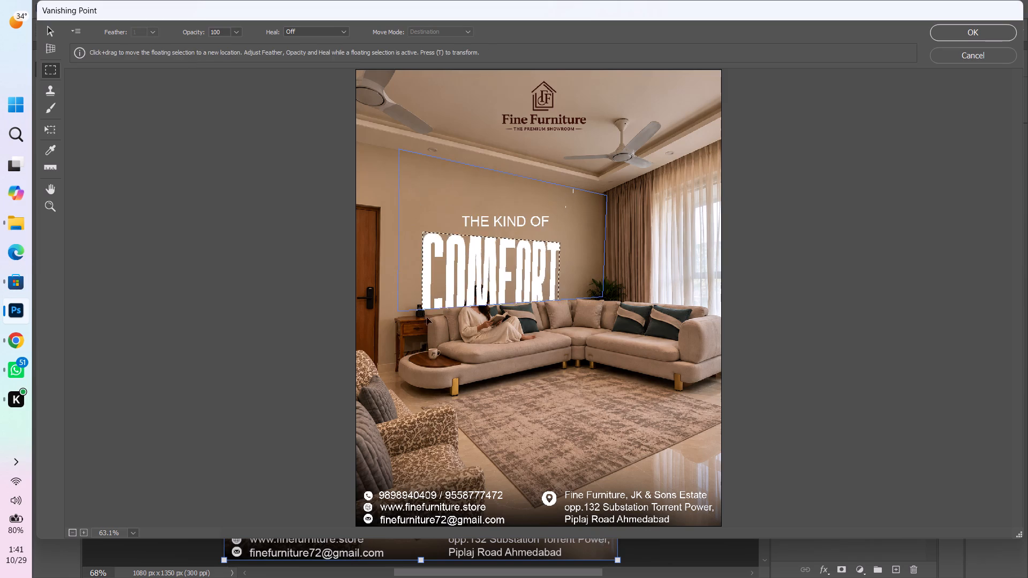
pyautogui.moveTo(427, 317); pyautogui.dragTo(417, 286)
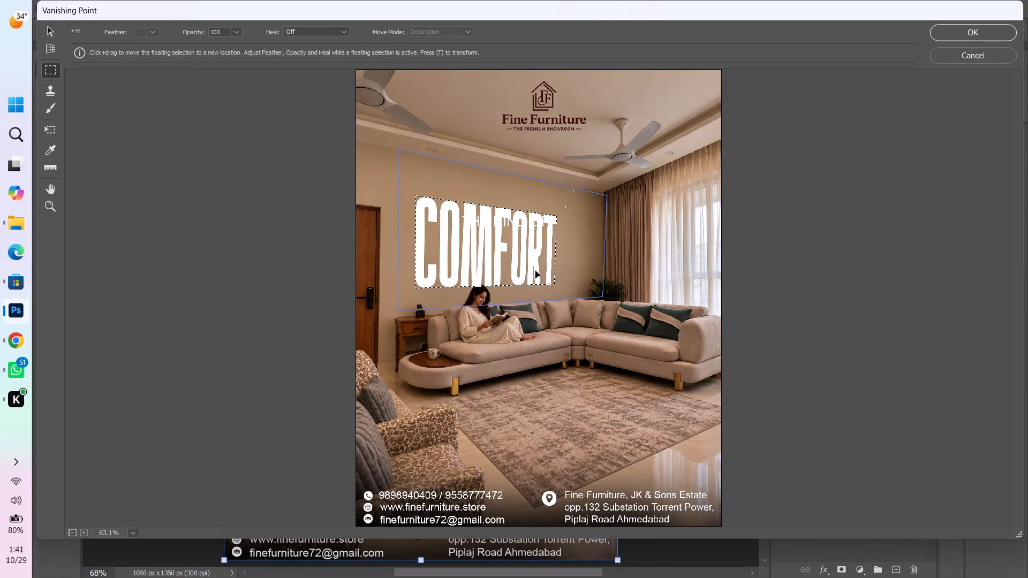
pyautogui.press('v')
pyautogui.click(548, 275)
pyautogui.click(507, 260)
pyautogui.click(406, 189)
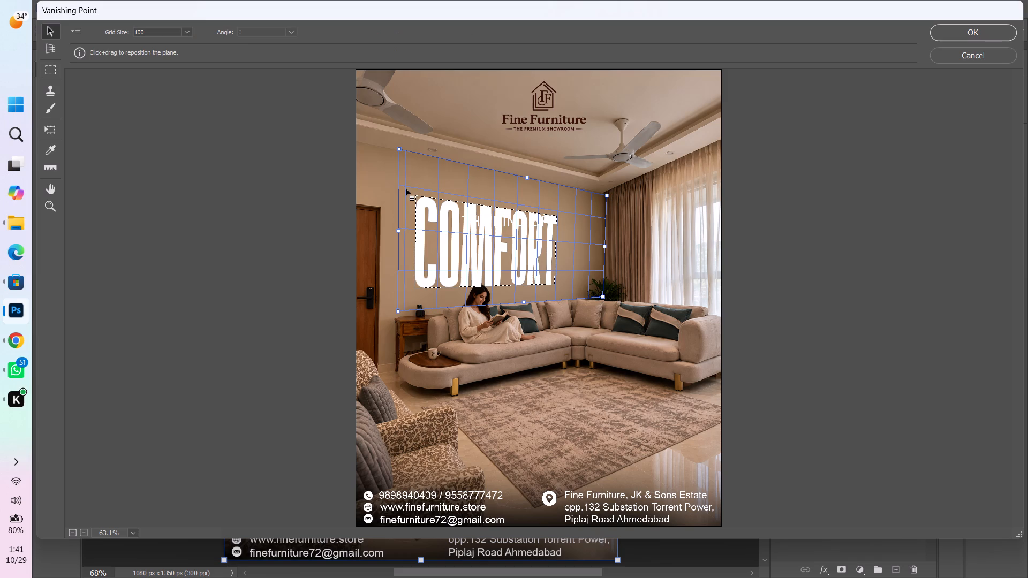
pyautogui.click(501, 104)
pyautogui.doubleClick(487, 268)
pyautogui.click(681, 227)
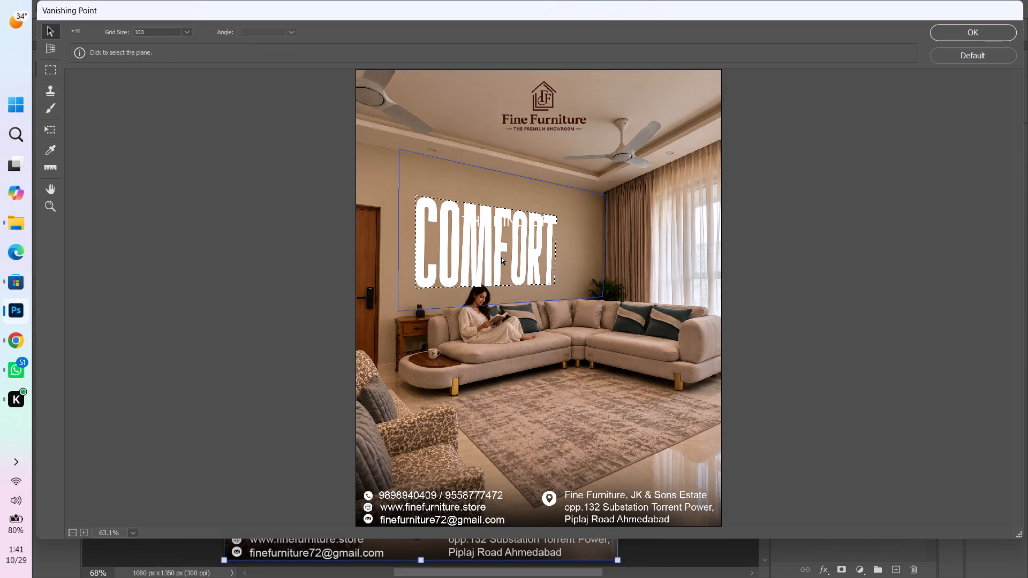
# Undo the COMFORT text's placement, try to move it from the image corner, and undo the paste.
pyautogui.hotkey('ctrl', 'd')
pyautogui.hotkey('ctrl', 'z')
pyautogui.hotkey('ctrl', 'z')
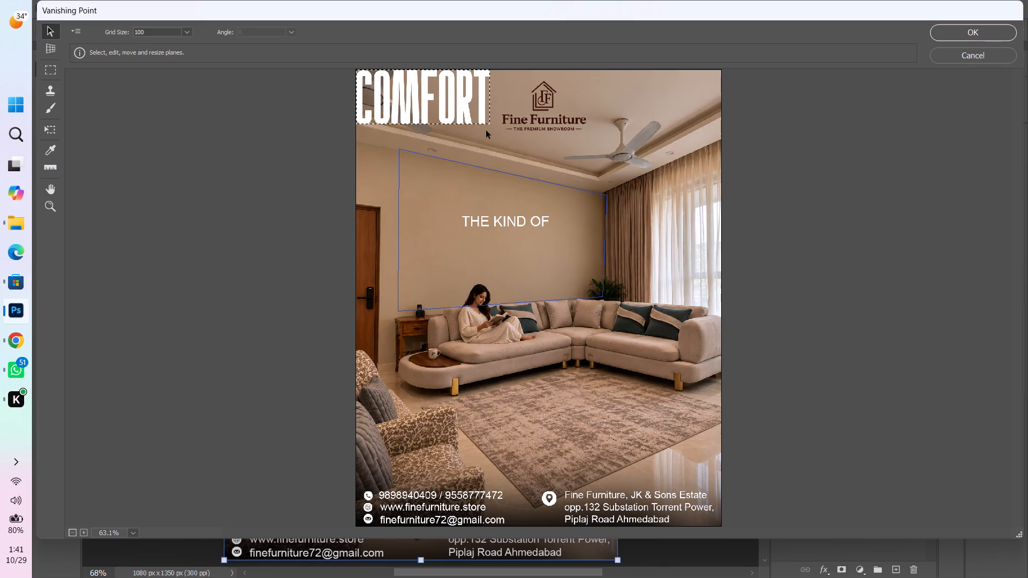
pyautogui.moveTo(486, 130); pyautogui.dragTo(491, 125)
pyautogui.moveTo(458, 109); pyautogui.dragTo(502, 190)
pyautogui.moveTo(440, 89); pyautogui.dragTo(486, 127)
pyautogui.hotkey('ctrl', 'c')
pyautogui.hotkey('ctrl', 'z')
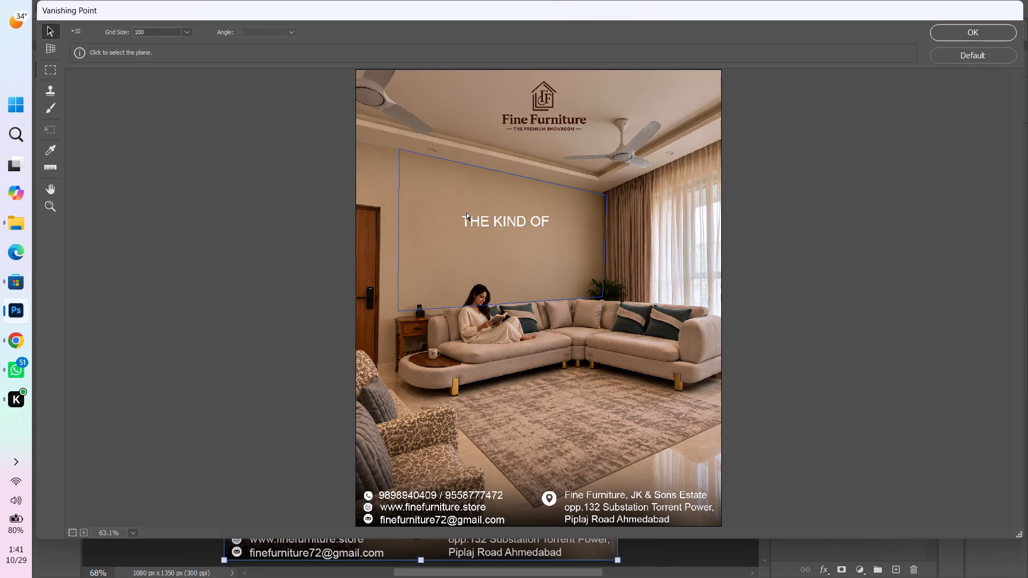
# Paste the COMFORT text again and position it on the wall plane, centred just above the woman's head.
pyautogui.hotkey('ctrl', 'c')
pyautogui.hotkey('ctrl', 'v')
pyautogui.moveTo(446, 101); pyautogui.dragTo(521, 246)
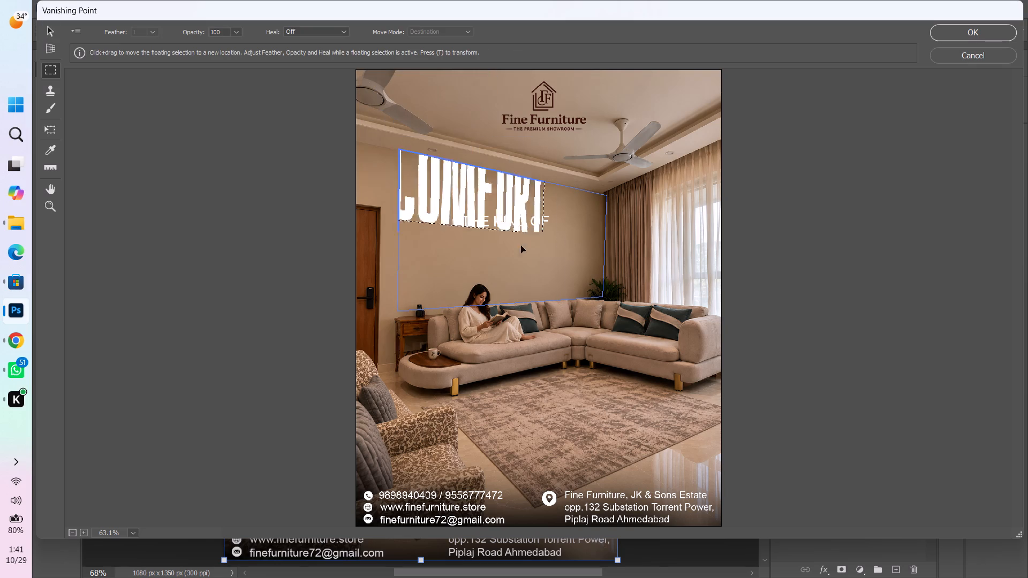
pyautogui.moveTo(521, 246); pyautogui.dragTo(526, 256)
pyautogui.keyDown('alt'); pyautogui.scroll(5, 418, 292); pyautogui.keyUp('alt')
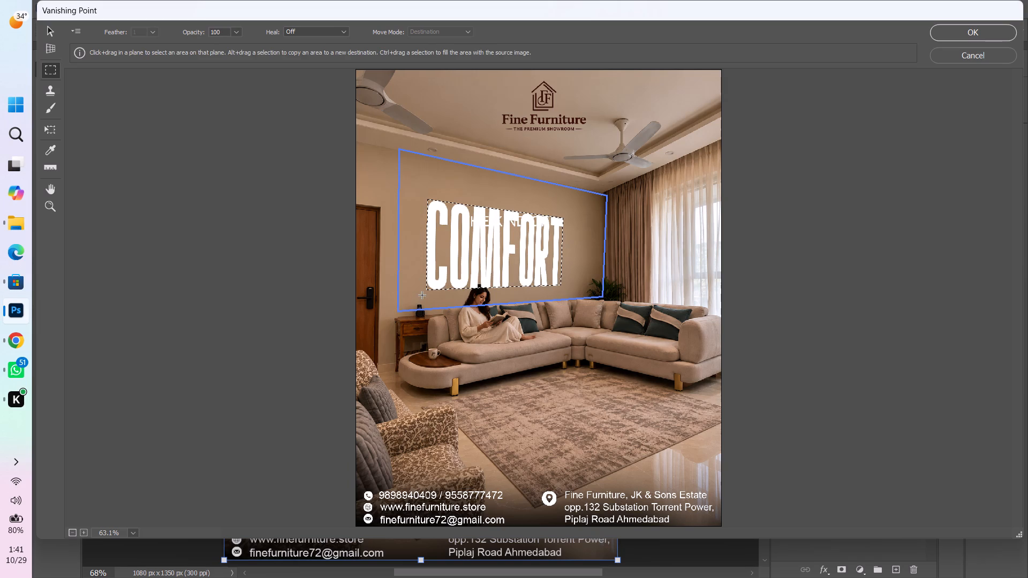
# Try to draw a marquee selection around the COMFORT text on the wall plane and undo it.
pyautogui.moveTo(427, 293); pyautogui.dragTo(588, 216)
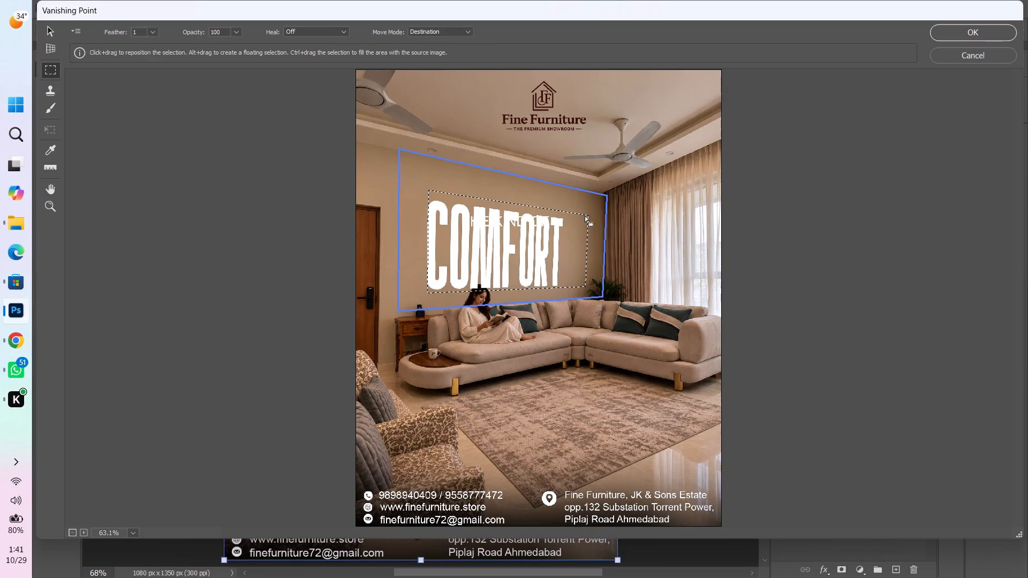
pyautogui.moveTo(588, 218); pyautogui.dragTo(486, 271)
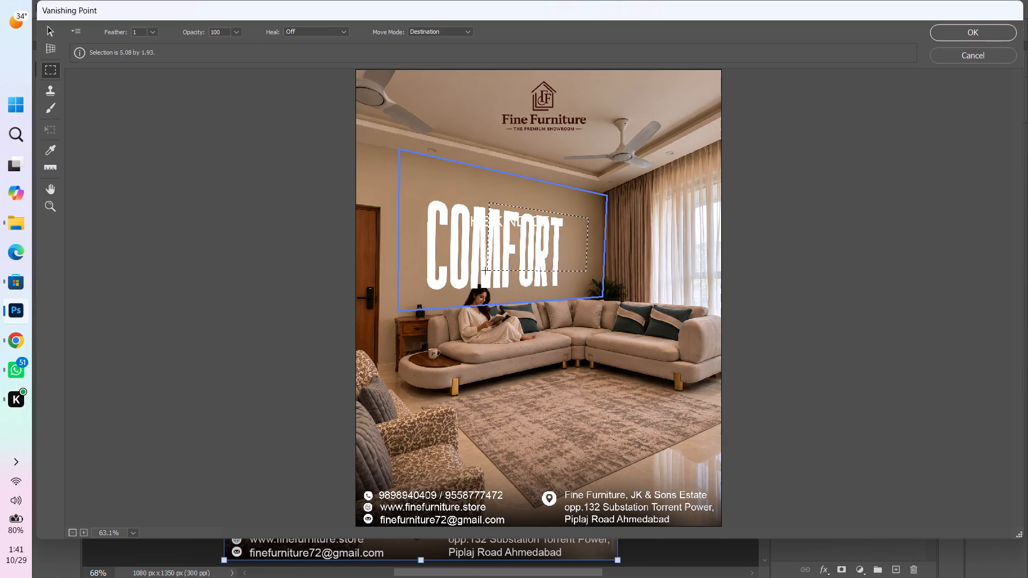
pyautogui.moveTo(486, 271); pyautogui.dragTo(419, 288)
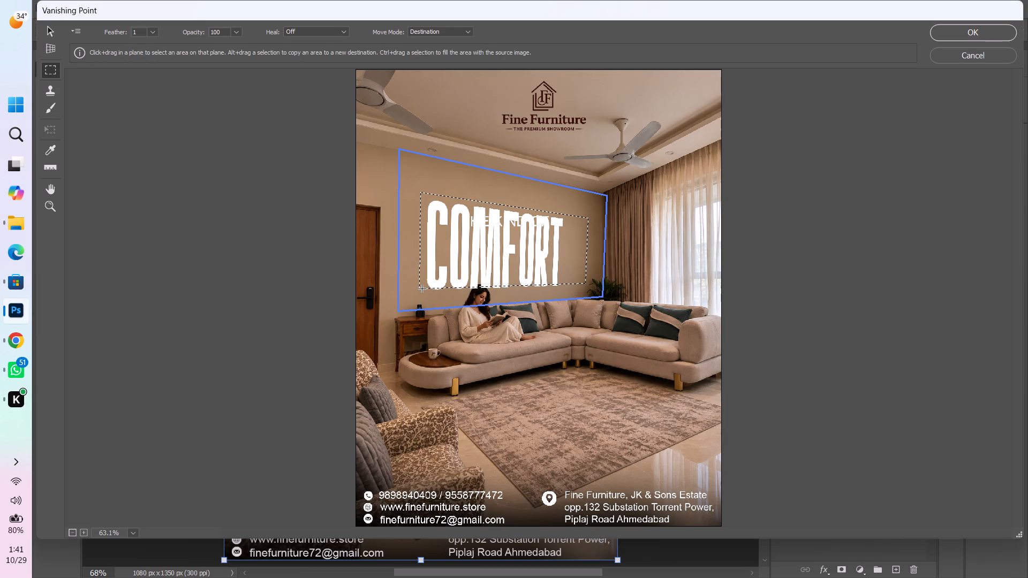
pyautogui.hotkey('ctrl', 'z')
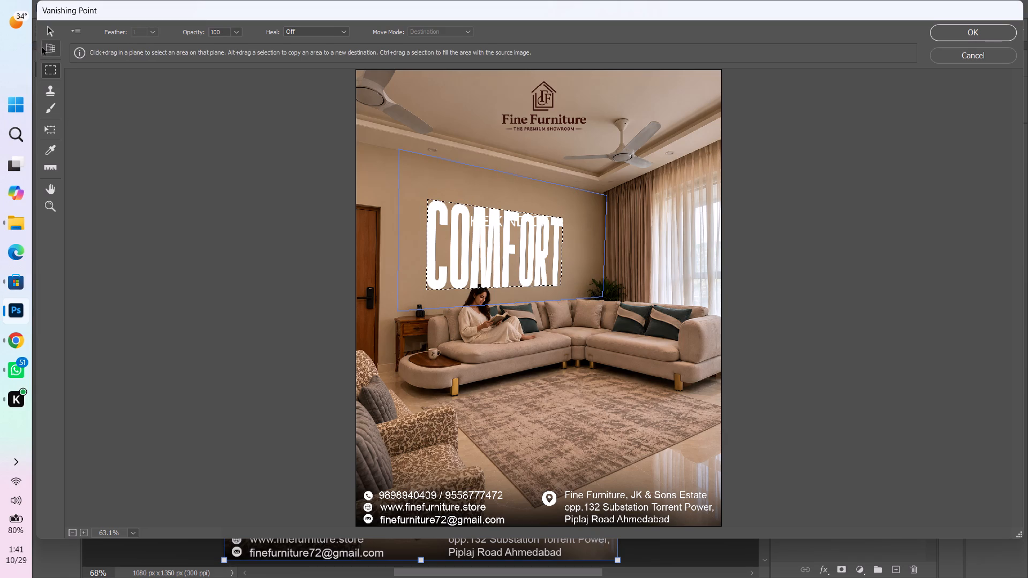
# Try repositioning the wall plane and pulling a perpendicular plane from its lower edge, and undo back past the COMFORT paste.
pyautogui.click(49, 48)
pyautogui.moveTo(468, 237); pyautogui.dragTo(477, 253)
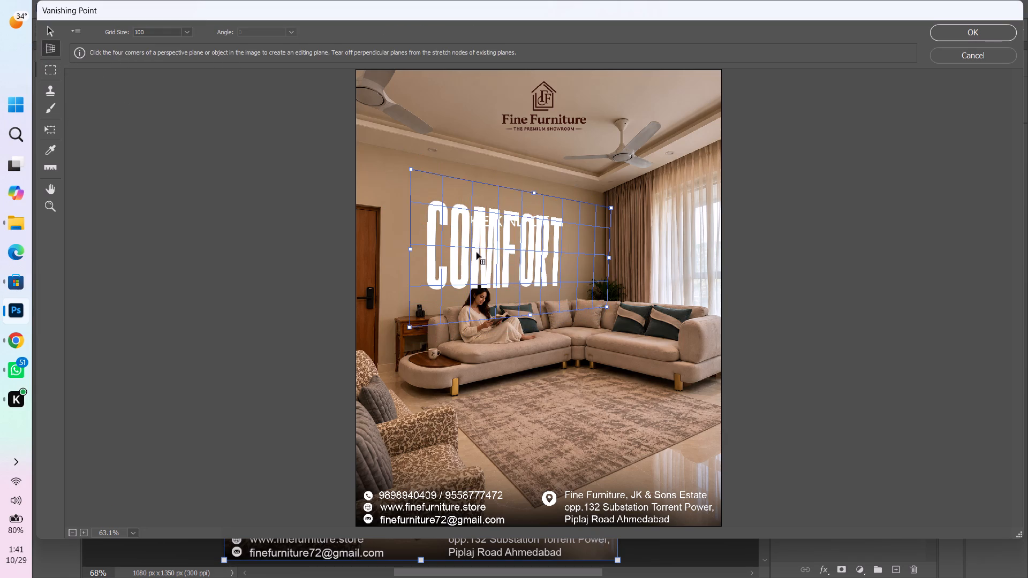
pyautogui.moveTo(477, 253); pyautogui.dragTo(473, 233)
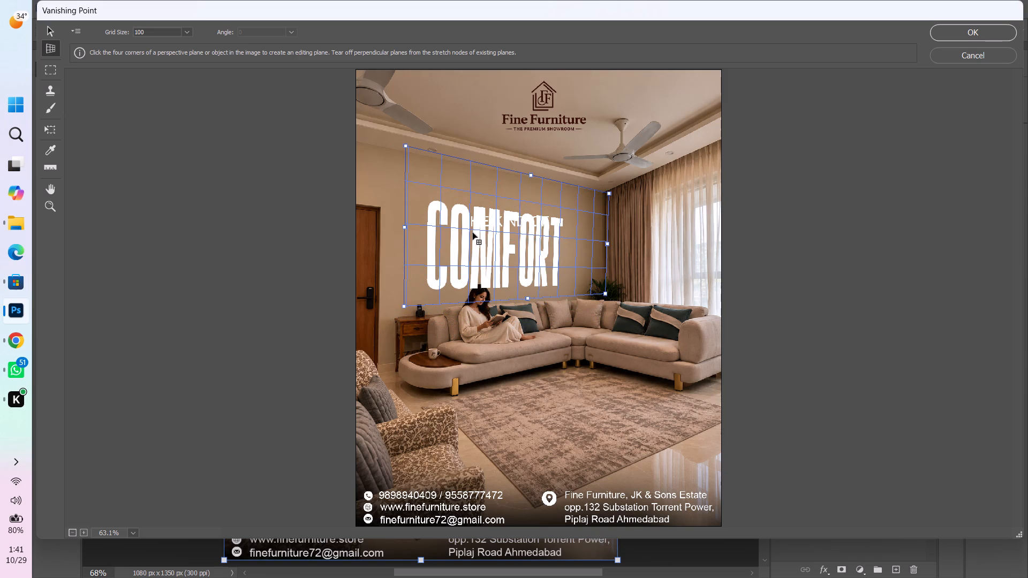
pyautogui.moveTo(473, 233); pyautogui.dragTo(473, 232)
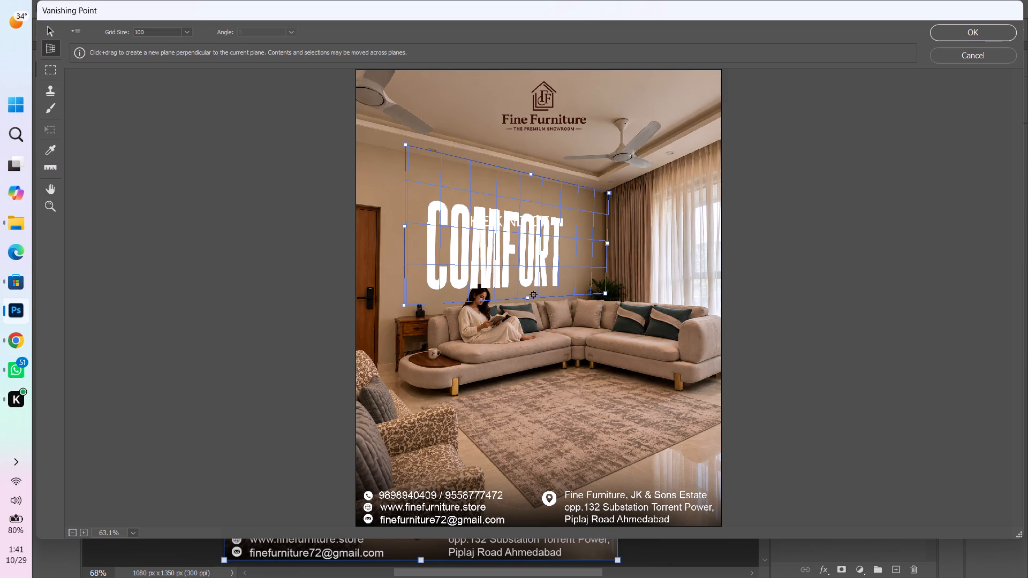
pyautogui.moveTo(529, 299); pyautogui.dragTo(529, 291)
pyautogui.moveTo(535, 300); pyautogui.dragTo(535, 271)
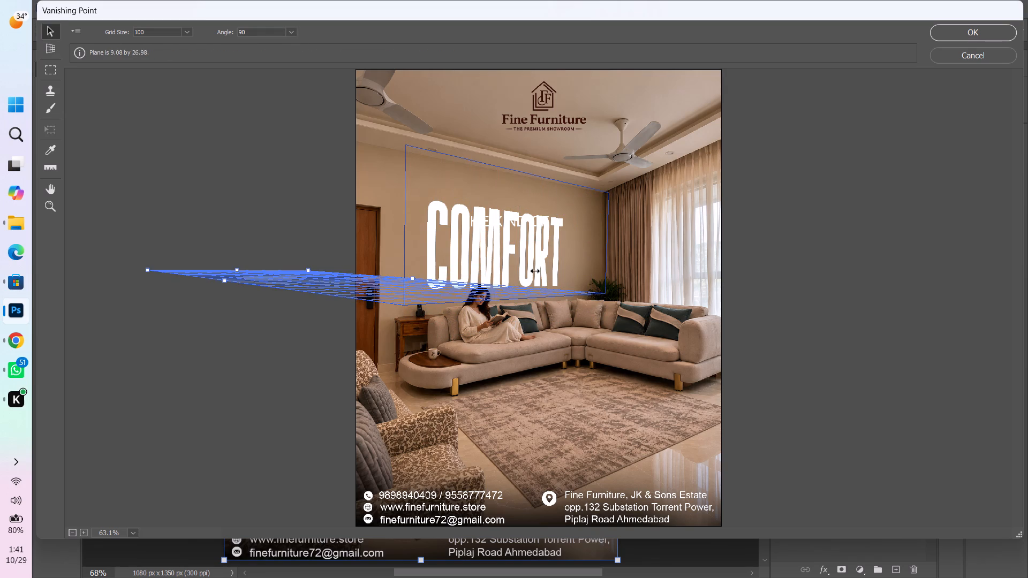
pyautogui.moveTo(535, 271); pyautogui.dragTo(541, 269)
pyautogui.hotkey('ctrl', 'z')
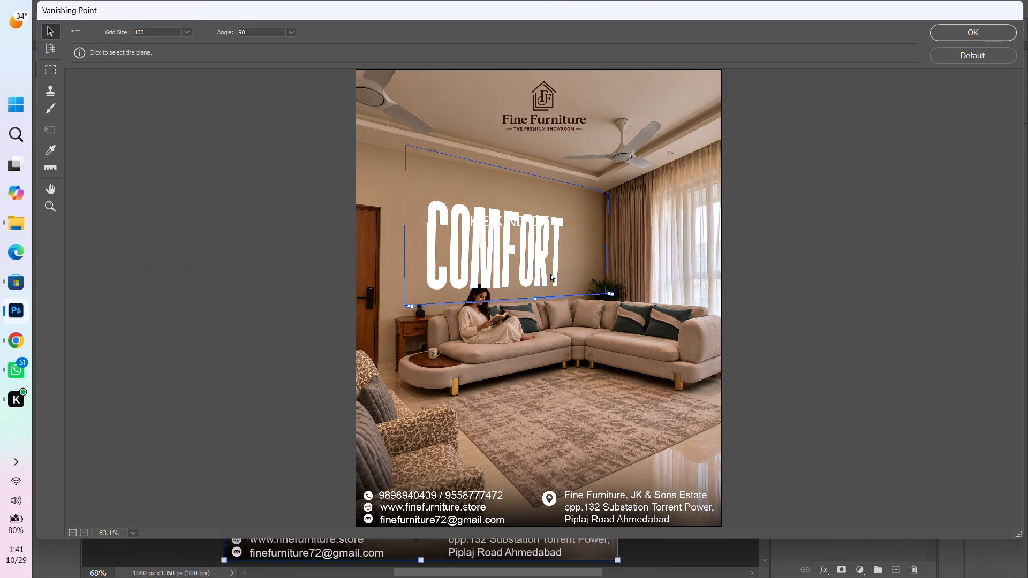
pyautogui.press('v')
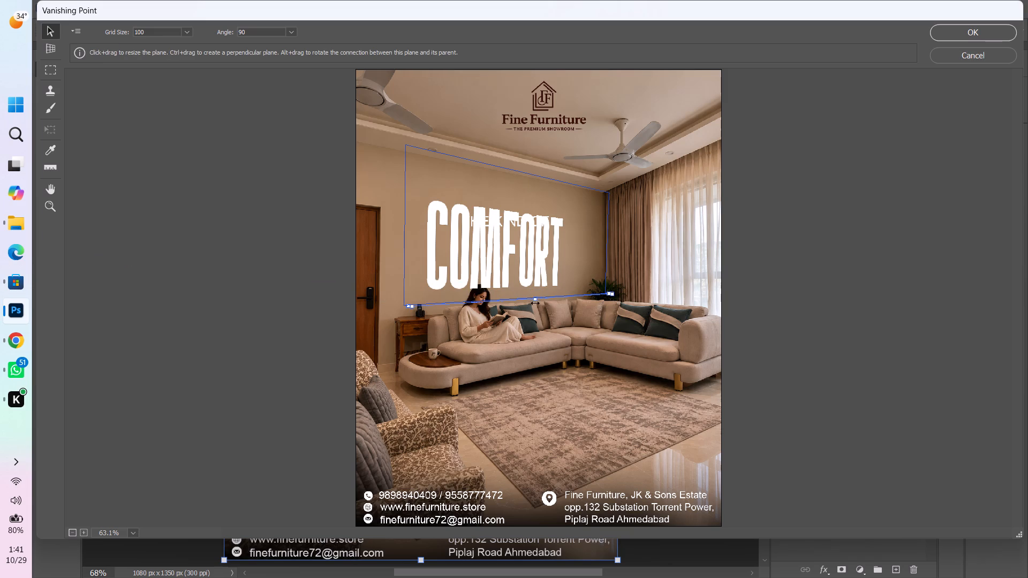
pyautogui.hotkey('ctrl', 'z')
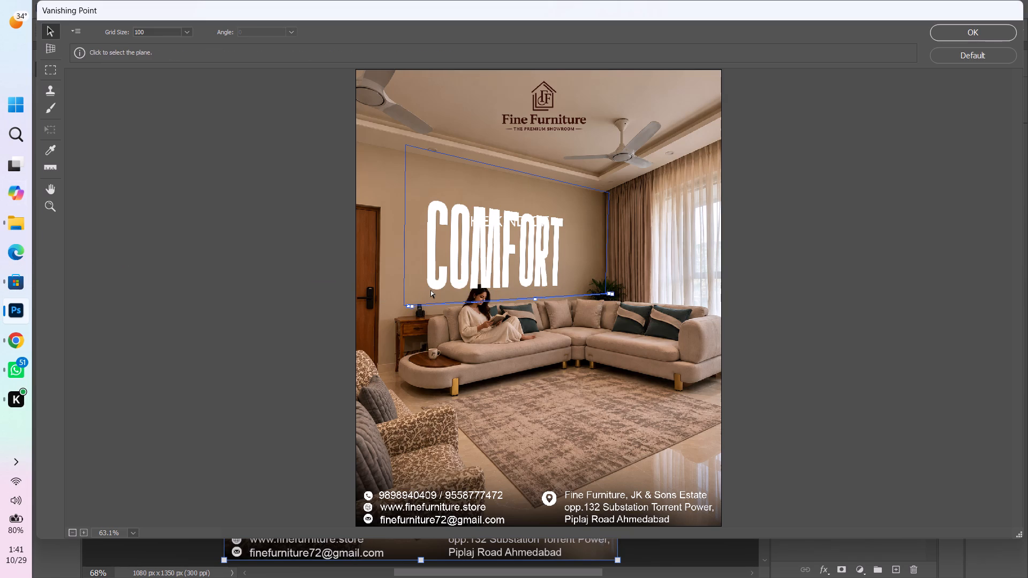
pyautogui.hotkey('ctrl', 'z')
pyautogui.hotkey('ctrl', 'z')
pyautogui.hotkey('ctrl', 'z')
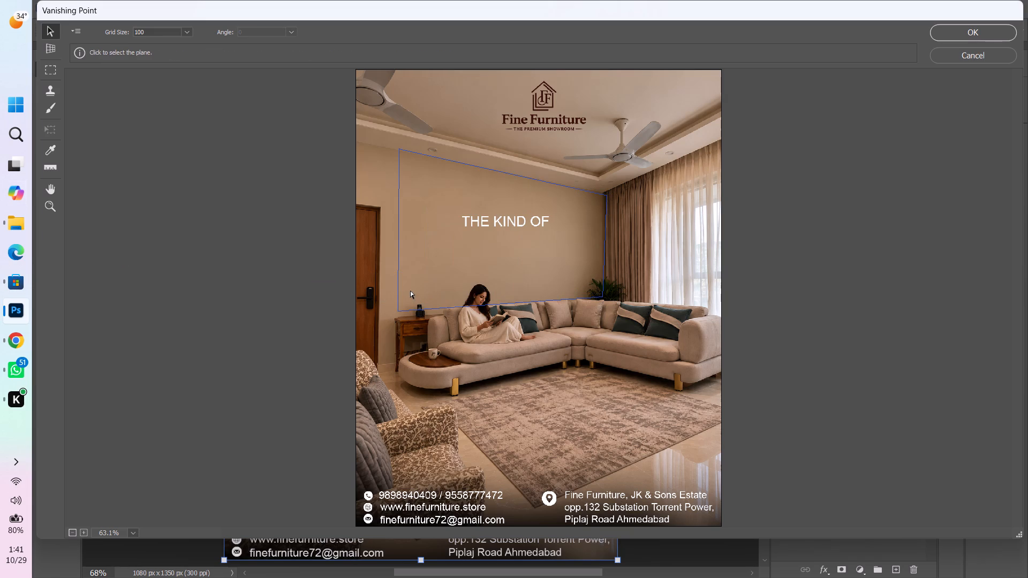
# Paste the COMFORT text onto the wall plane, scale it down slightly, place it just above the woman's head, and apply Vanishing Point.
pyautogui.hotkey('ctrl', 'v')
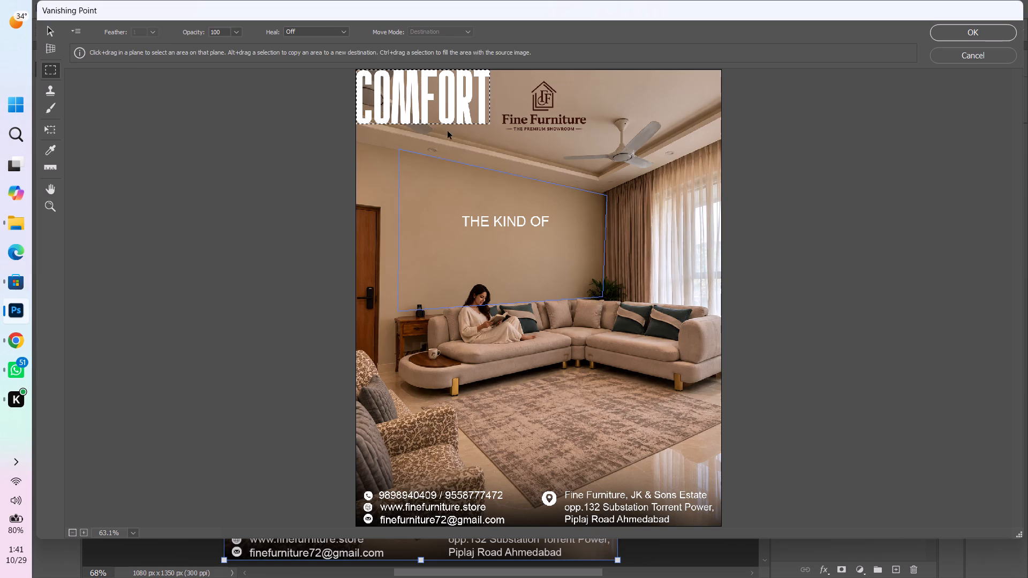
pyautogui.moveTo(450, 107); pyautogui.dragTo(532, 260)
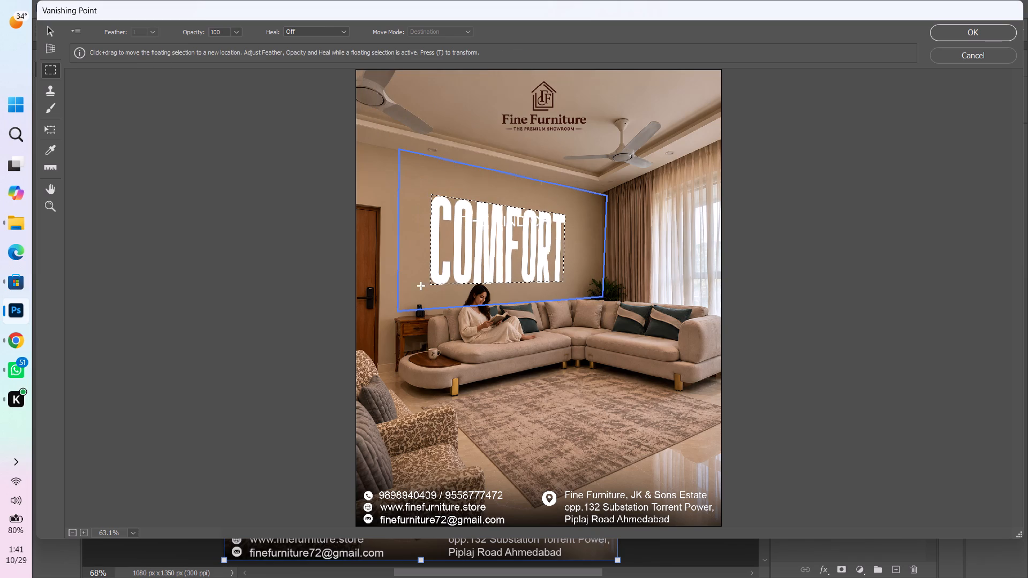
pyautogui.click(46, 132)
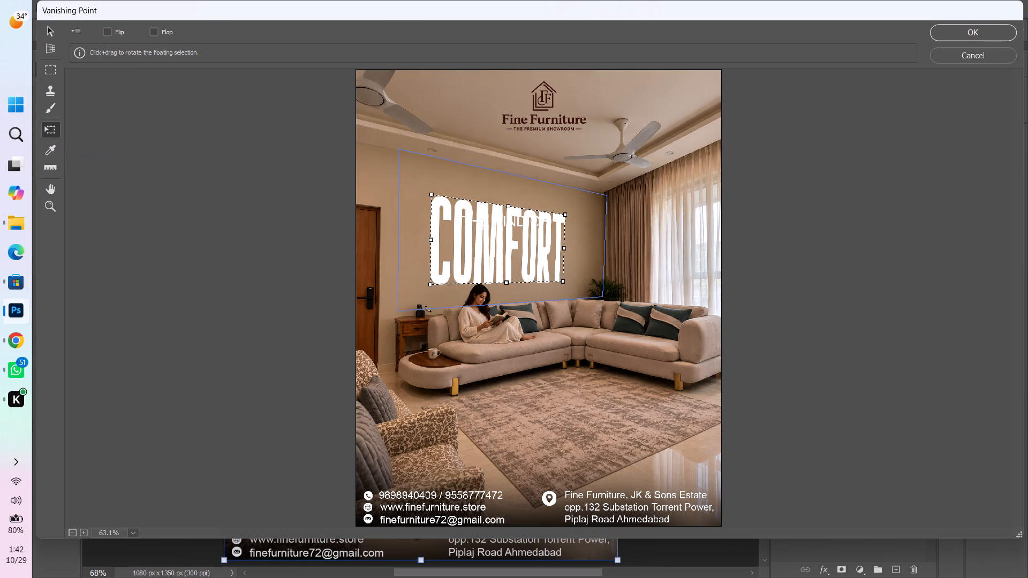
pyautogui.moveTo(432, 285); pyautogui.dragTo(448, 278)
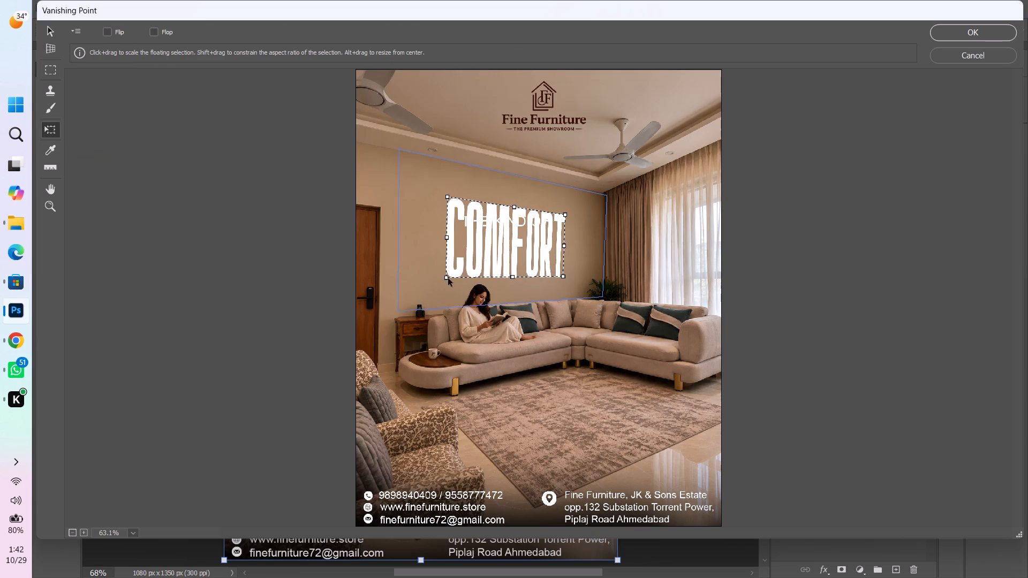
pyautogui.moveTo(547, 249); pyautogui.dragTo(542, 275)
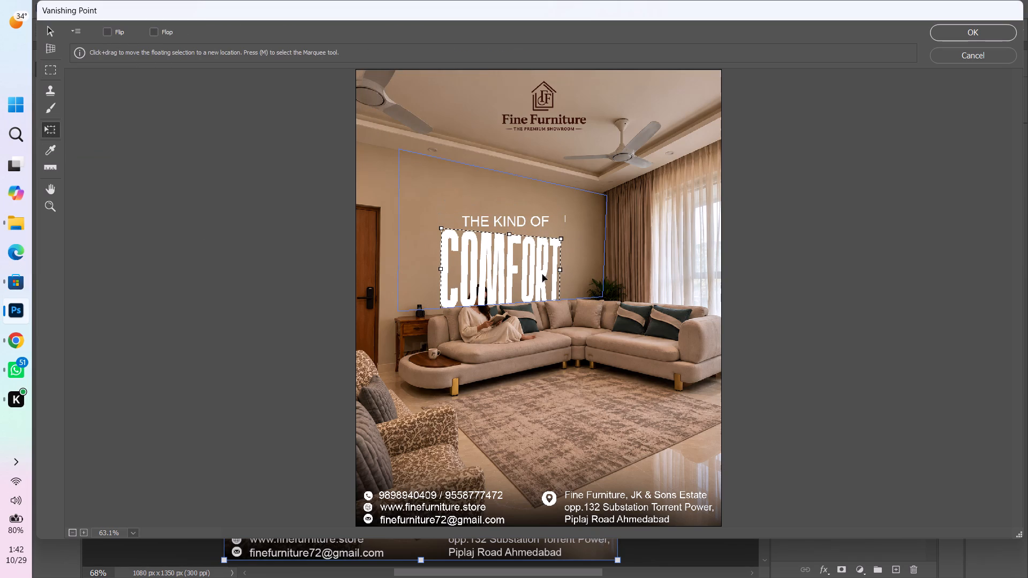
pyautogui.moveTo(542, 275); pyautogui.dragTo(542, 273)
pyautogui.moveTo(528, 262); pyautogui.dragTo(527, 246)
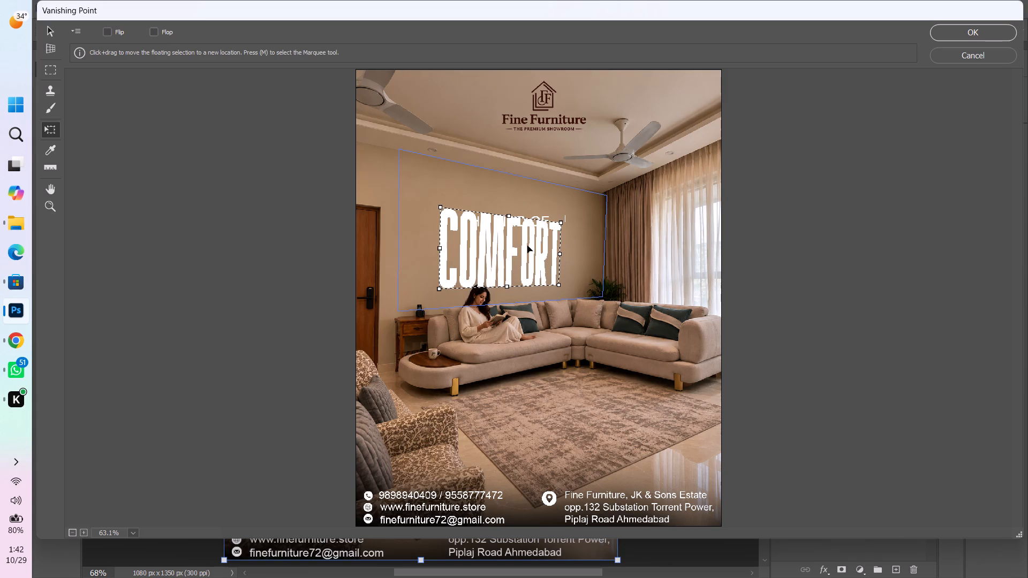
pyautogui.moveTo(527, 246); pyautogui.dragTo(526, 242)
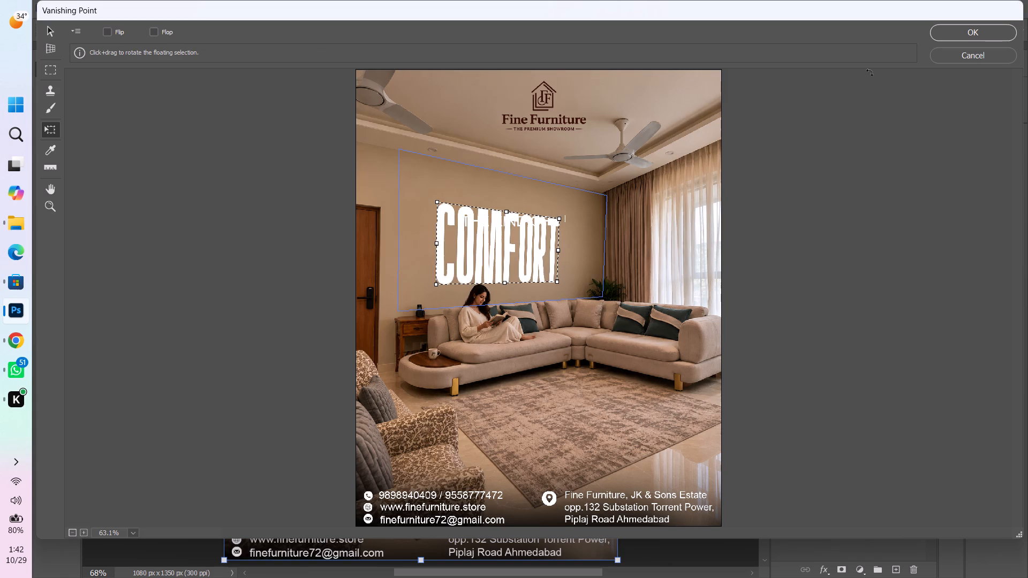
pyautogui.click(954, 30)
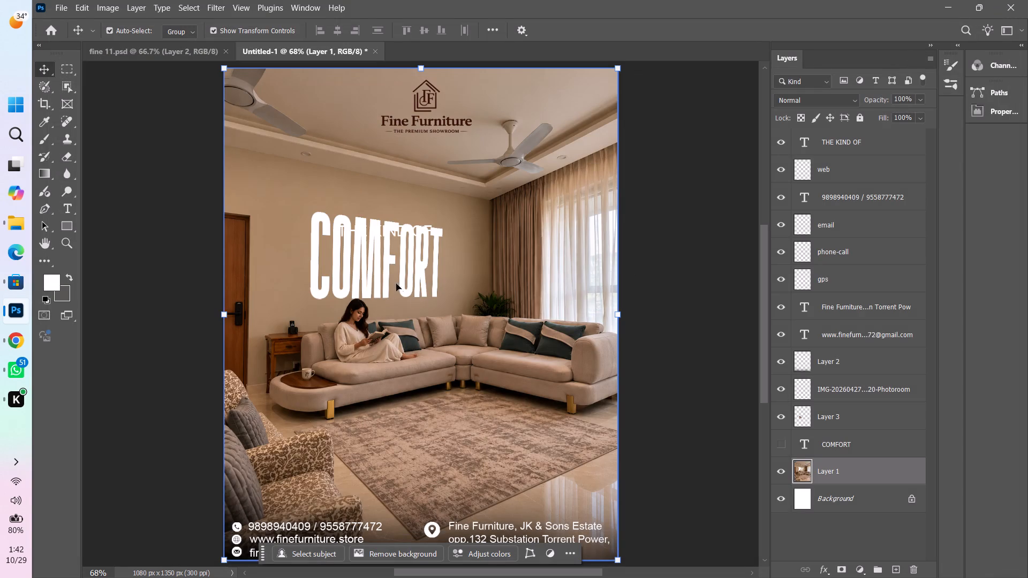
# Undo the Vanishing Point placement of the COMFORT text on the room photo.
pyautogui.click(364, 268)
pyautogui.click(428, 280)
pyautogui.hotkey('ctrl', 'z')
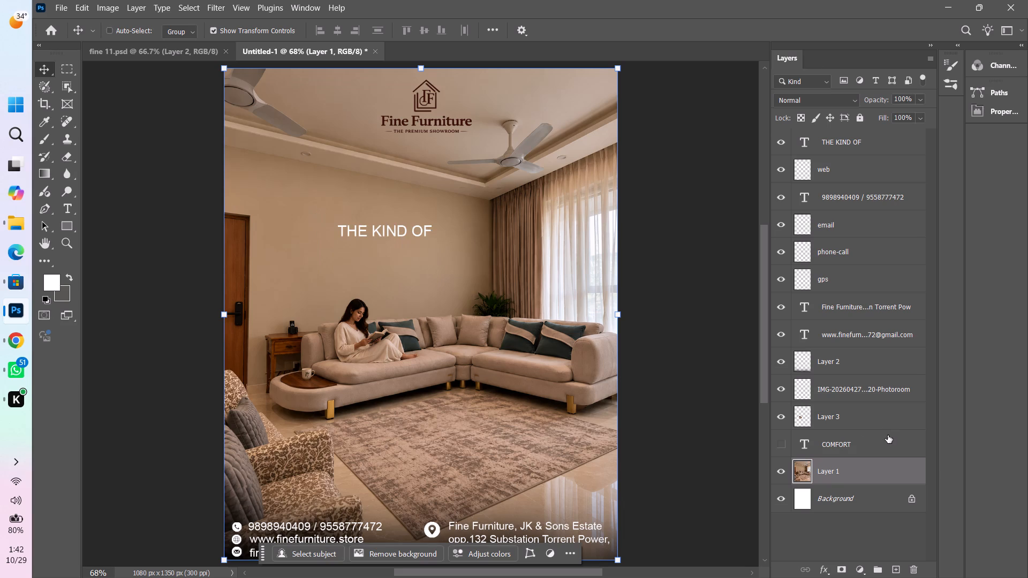
# Show the COMFORT text layer and skew the word to the right by about 8°.
pyautogui.click(785, 448)
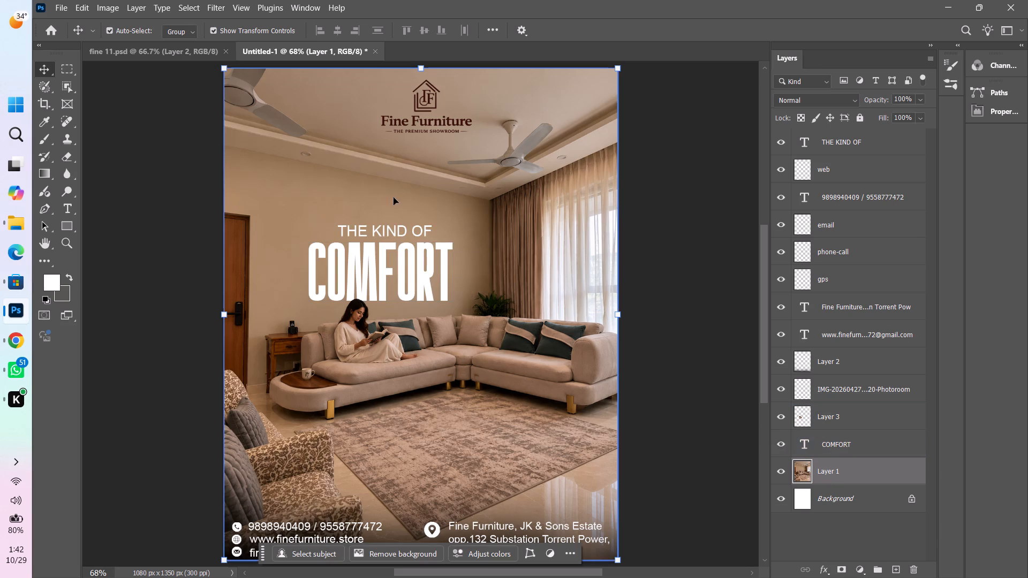
pyautogui.click(433, 282)
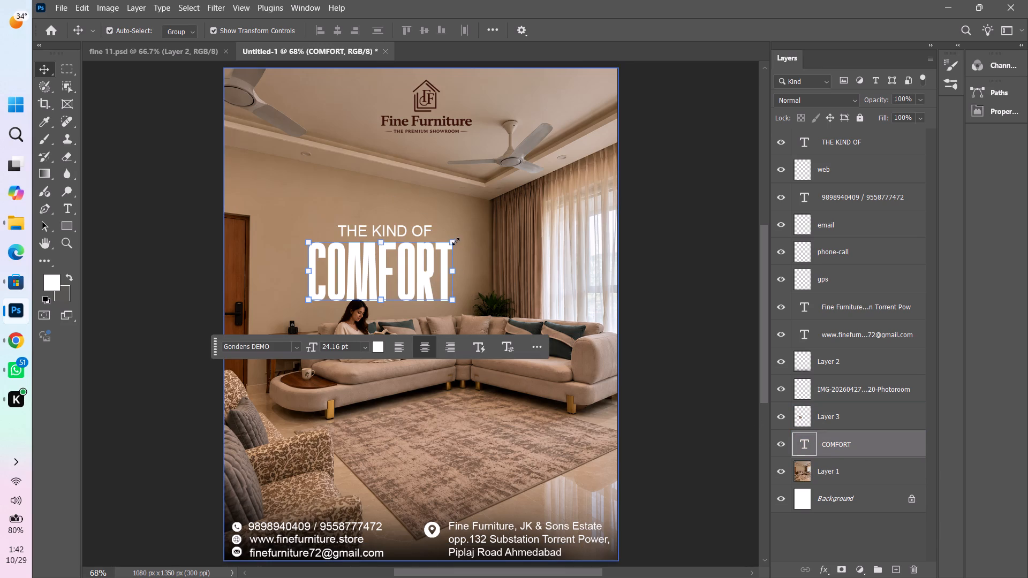
pyautogui.keyDown('ctrl'); pyautogui.moveTo(453, 242); pyautogui.dragTo(466, 238); pyautogui.keyUp('ctrl')
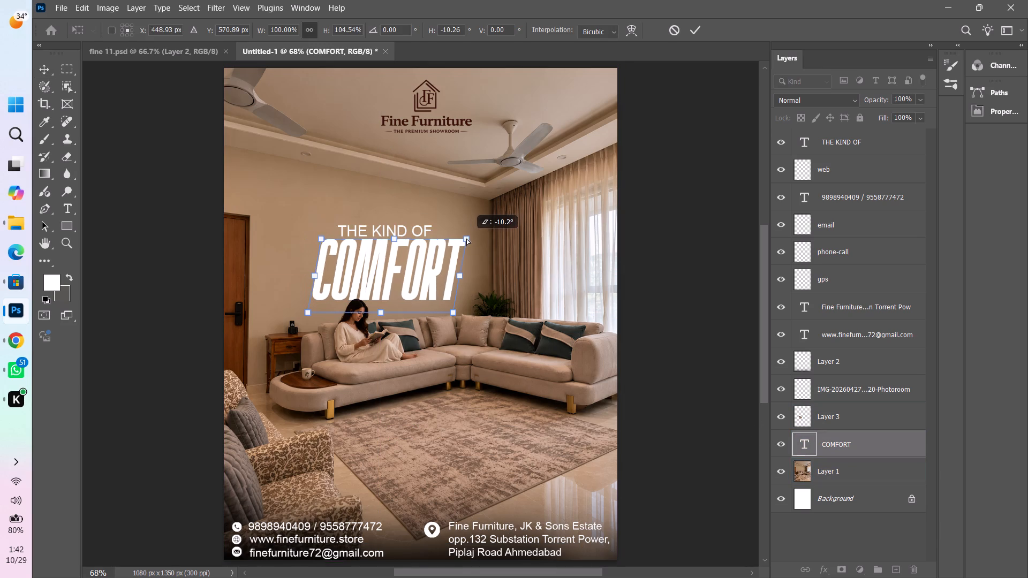
pyautogui.keyDown('ctrl'); pyautogui.moveTo(466, 238); pyautogui.dragTo(464, 241); pyautogui.keyUp('ctrl')
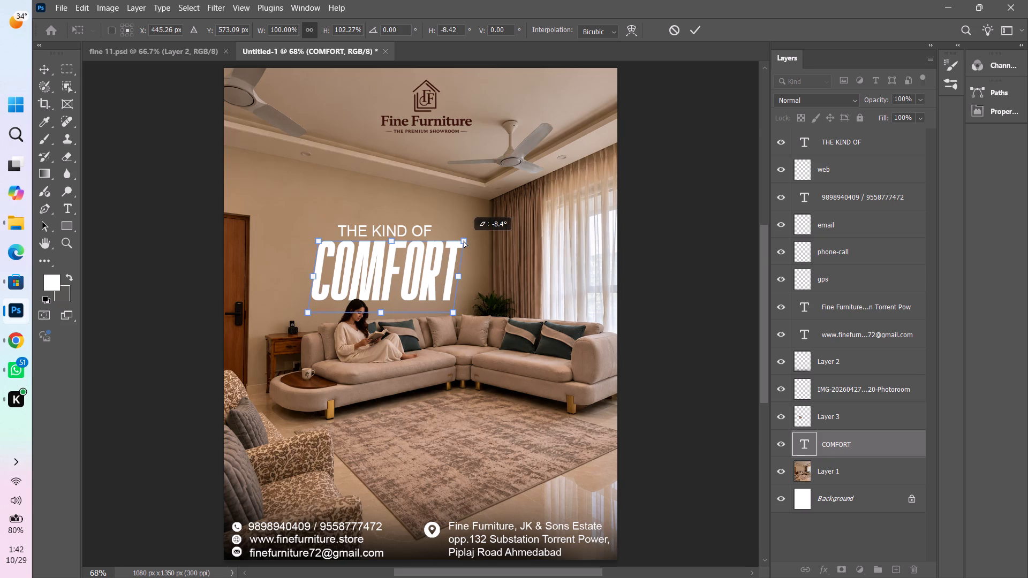
pyautogui.keyDown('ctrl'); pyautogui.moveTo(464, 241); pyautogui.dragTo(462, 241); pyautogui.keyUp('ctrl')
pyautogui.click(699, 28)
pyautogui.click(696, 271)
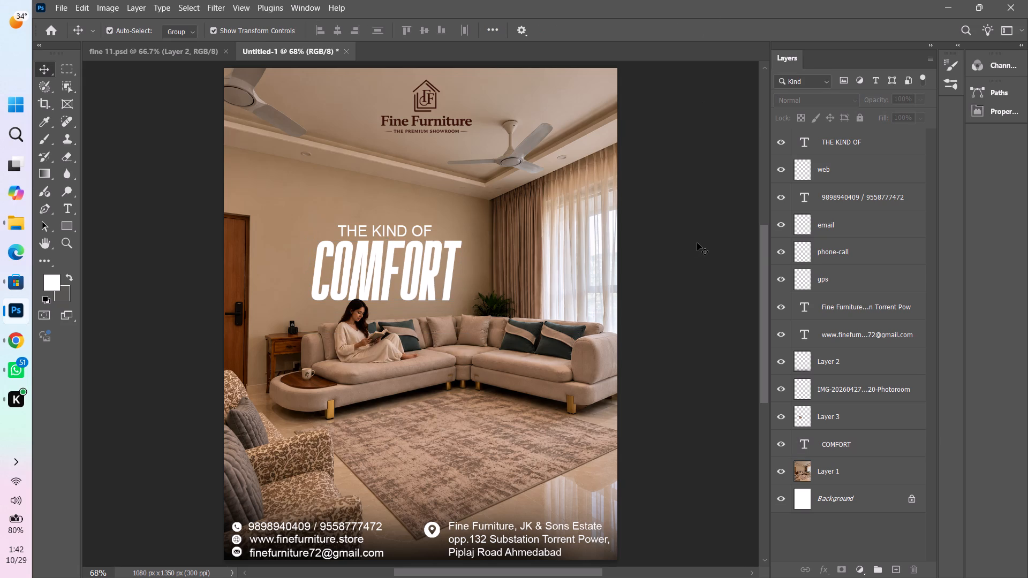
# Move the THE KIND OF text layer directly above the COMFORT layer in the layer order.
pyautogui.click(389, 258)
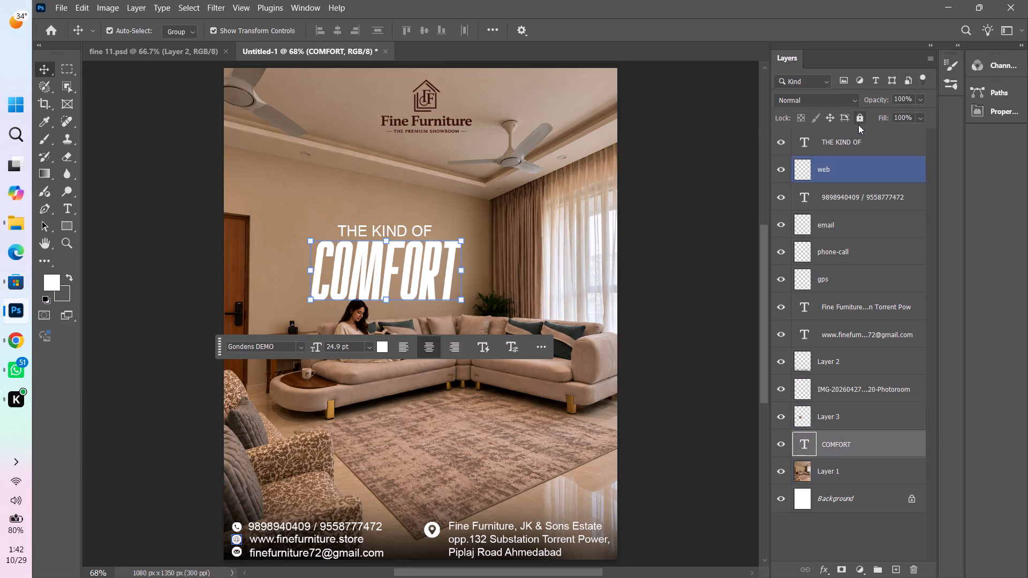
pyautogui.moveTo(853, 135); pyautogui.dragTo(860, 429)
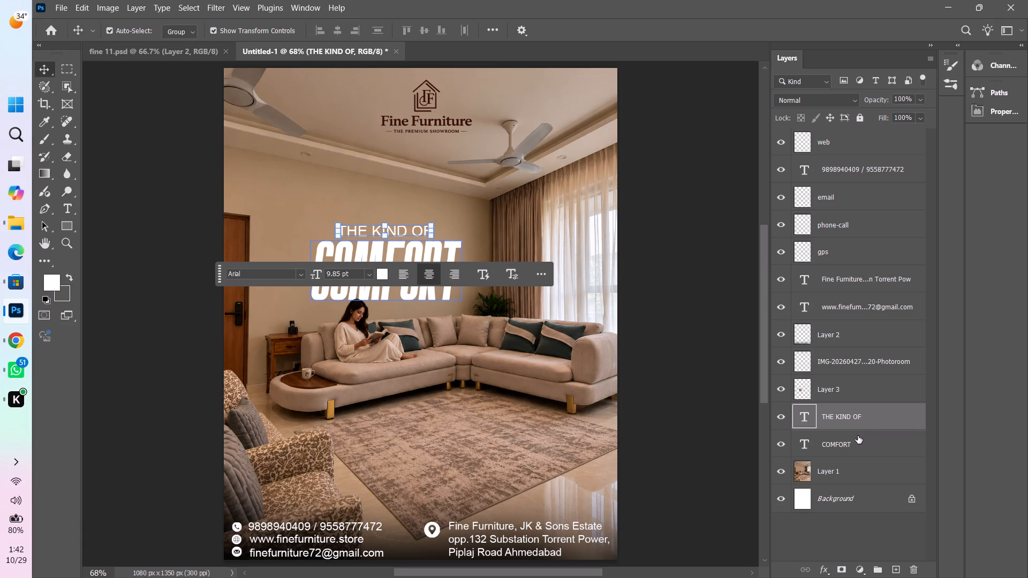
# Scale the THE KIND OF and COMFORT texts together to about 113%, keeping their lower right corner fixed.
pyautogui.keyDown('ctrl'); pyautogui.click(858, 446); pyautogui.keyUp('ctrl')
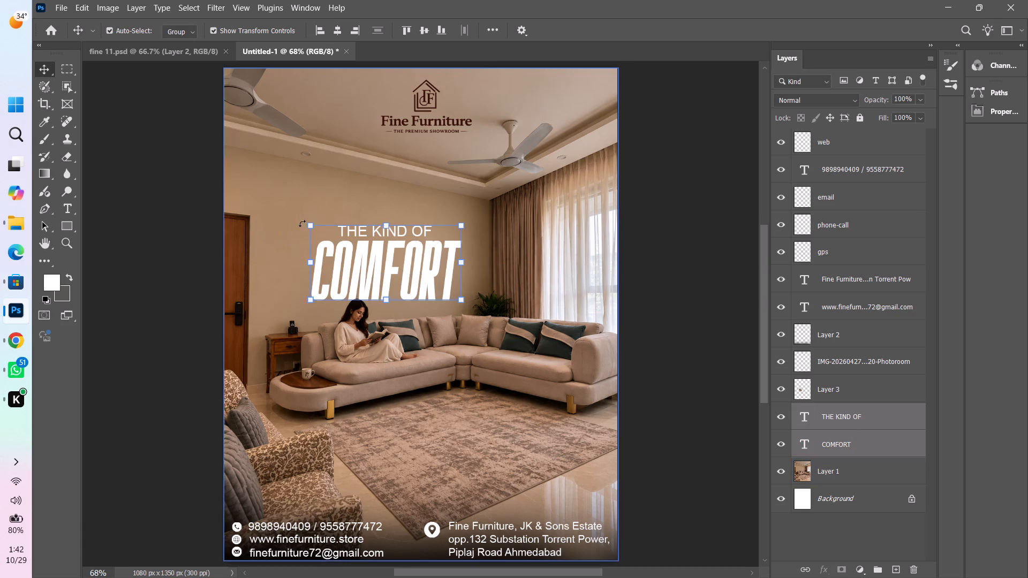
pyautogui.moveTo(308, 223); pyautogui.dragTo(285, 222)
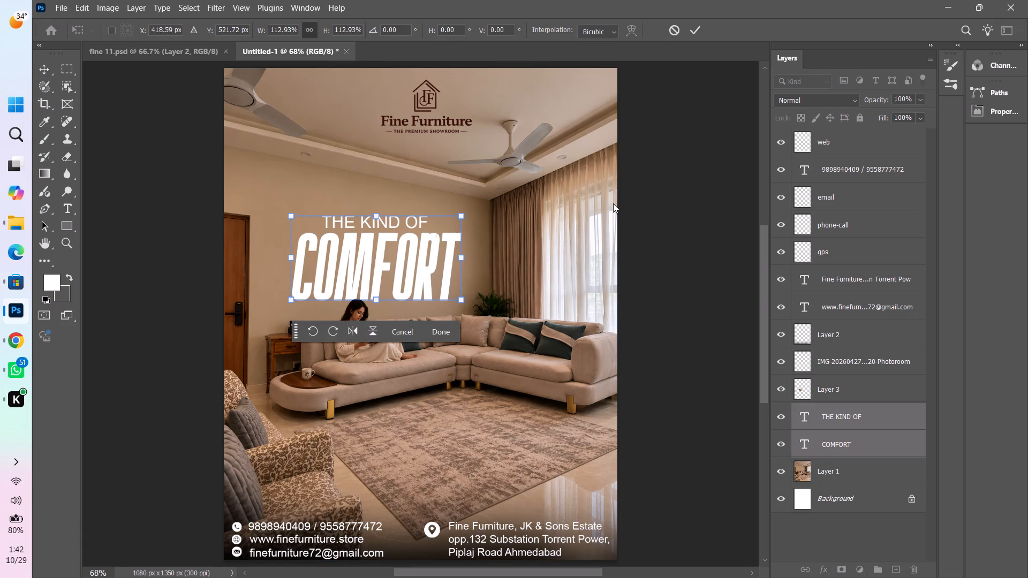
pyautogui.click(692, 24)
pyautogui.click(685, 190)
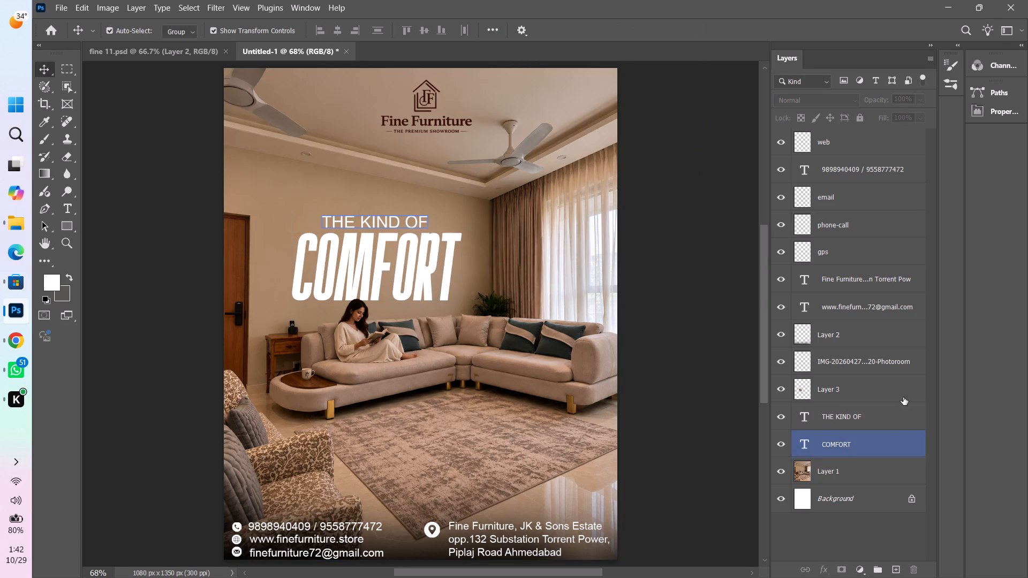
# Try the woman cut-out, Layer 3, beneath COMFORT, and place it between the THE KIND OF and COMFORT text layers.
pyautogui.moveTo(888, 384); pyautogui.dragTo(859, 457)
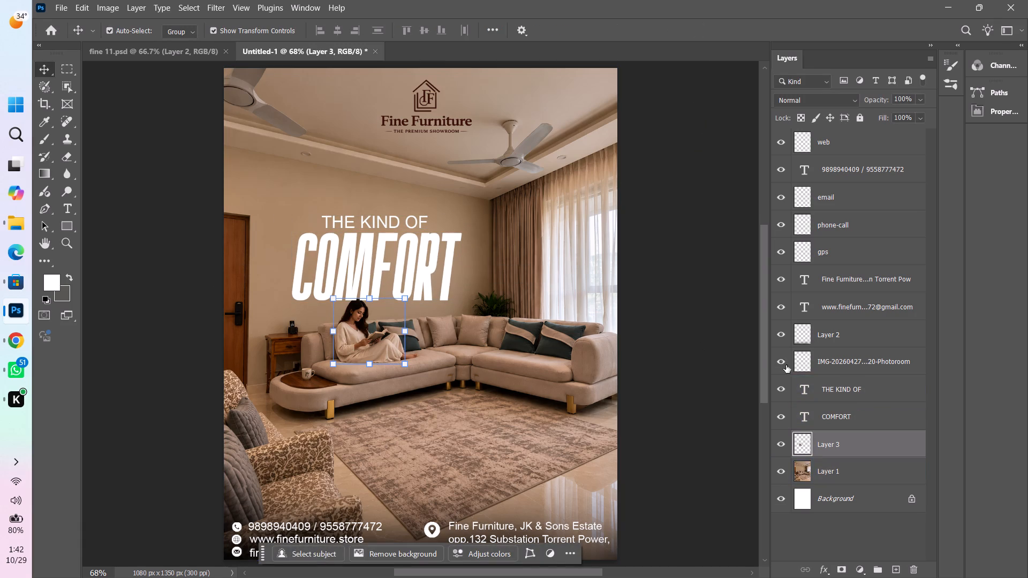
pyautogui.click(751, 345)
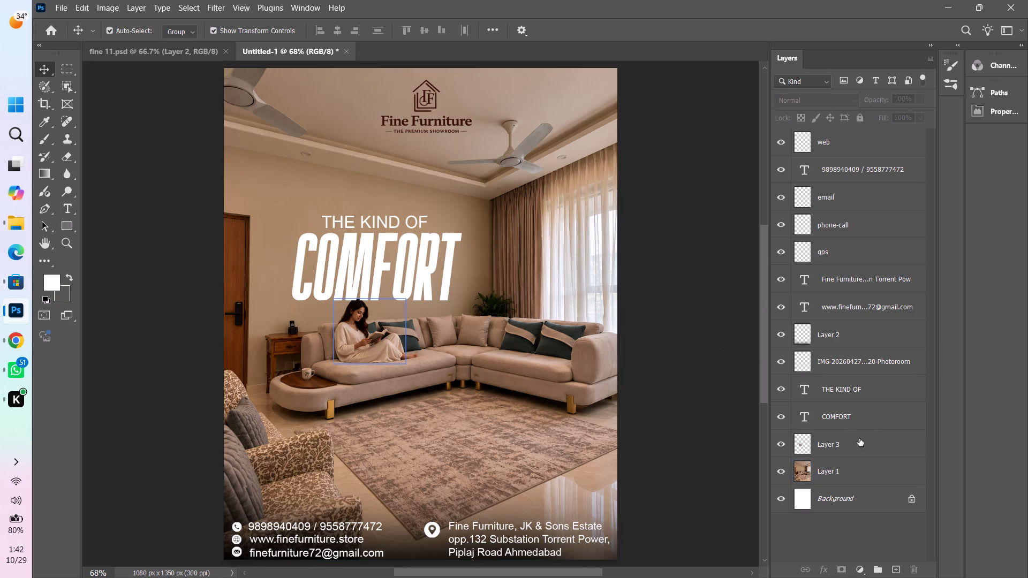
pyautogui.moveTo(854, 436); pyautogui.dragTo(854, 397)
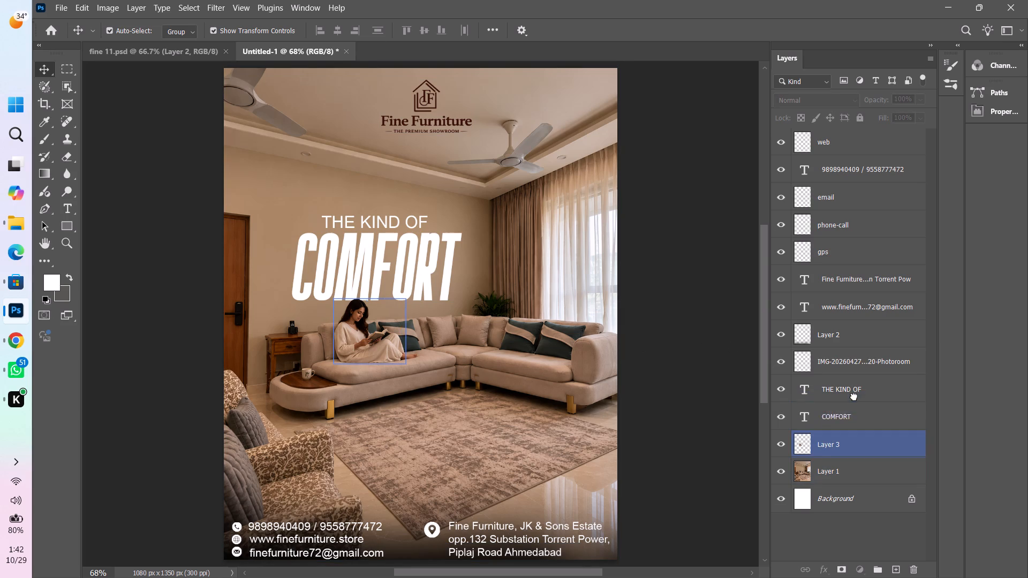
pyautogui.click(655, 313)
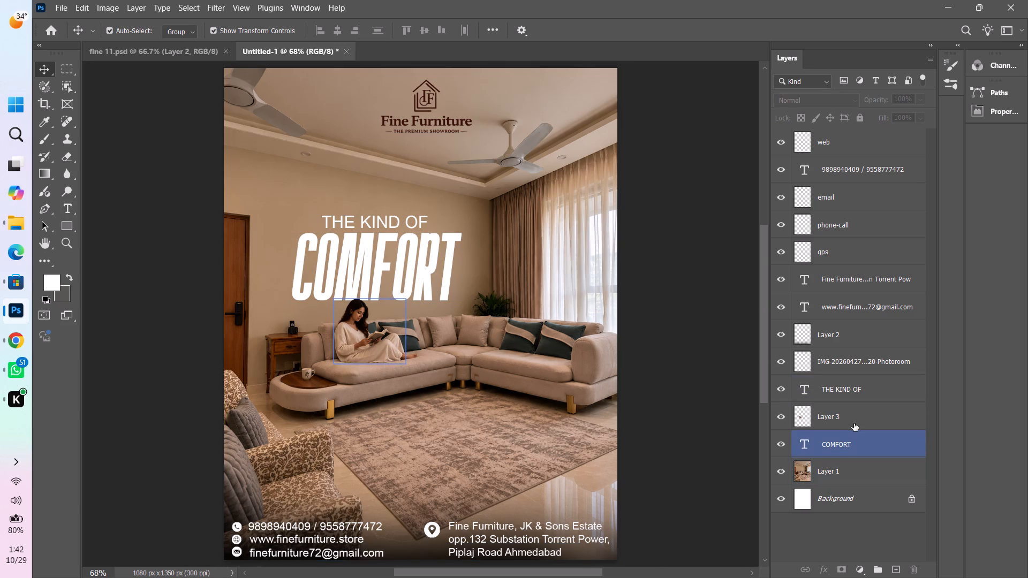
pyautogui.moveTo(856, 422); pyautogui.dragTo(843, 466)
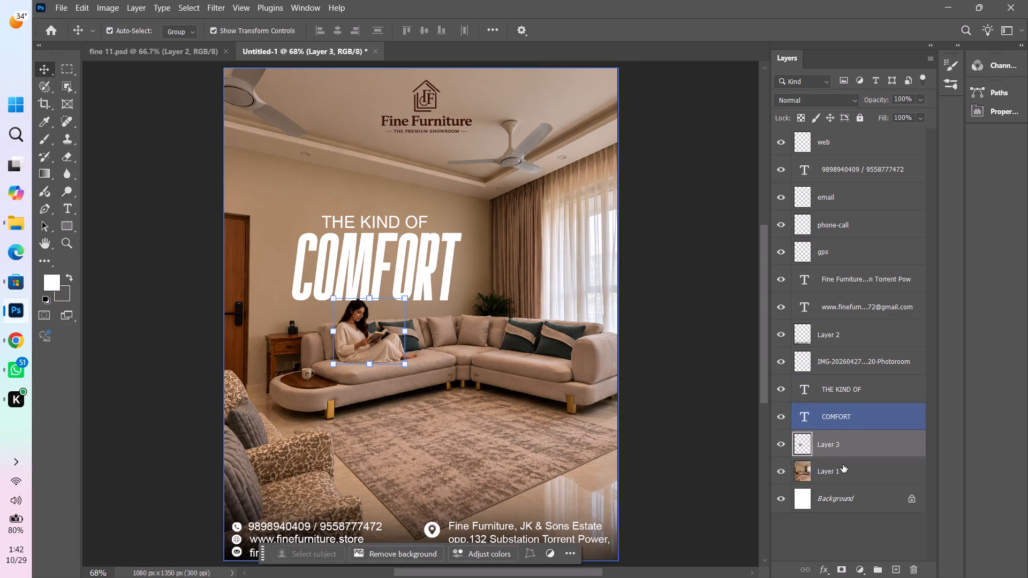
pyautogui.moveTo(846, 445); pyautogui.dragTo(855, 392)
pyautogui.click(677, 300)
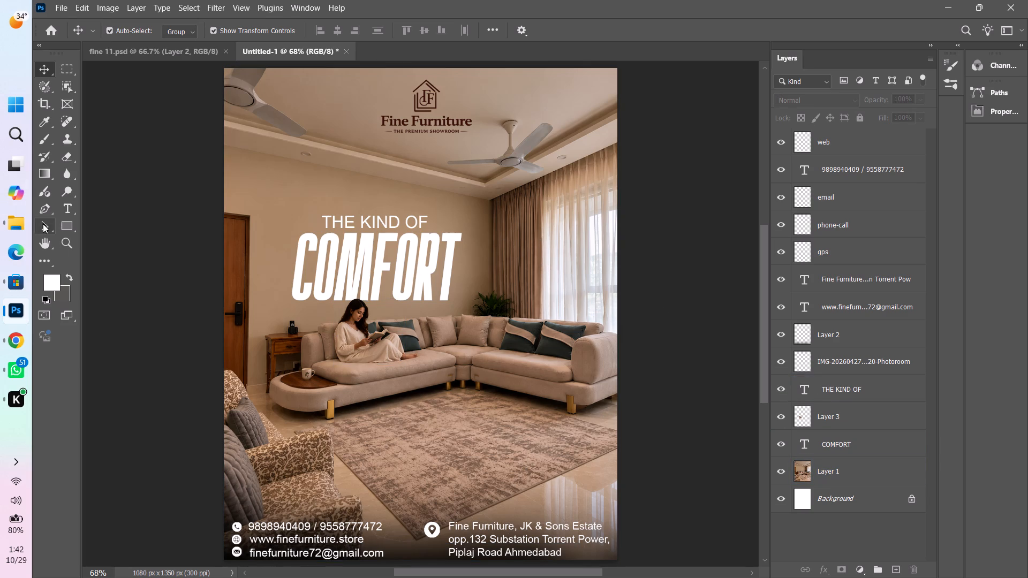
# Switch to Chrome and view the Pinterest reference post with the THE KIND OF COMFORT headline.
pyautogui.click(14, 339)
pyautogui.click(217, 91)
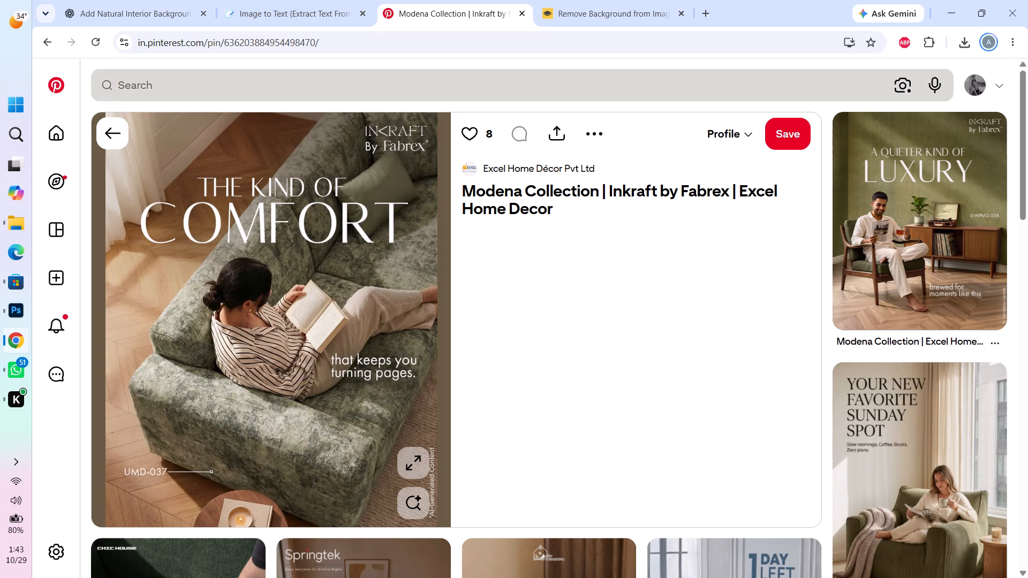
# Search Pinterest for "arrows design", open the dashed arrow with a loop, and copy its image.
pyautogui.write('arro')
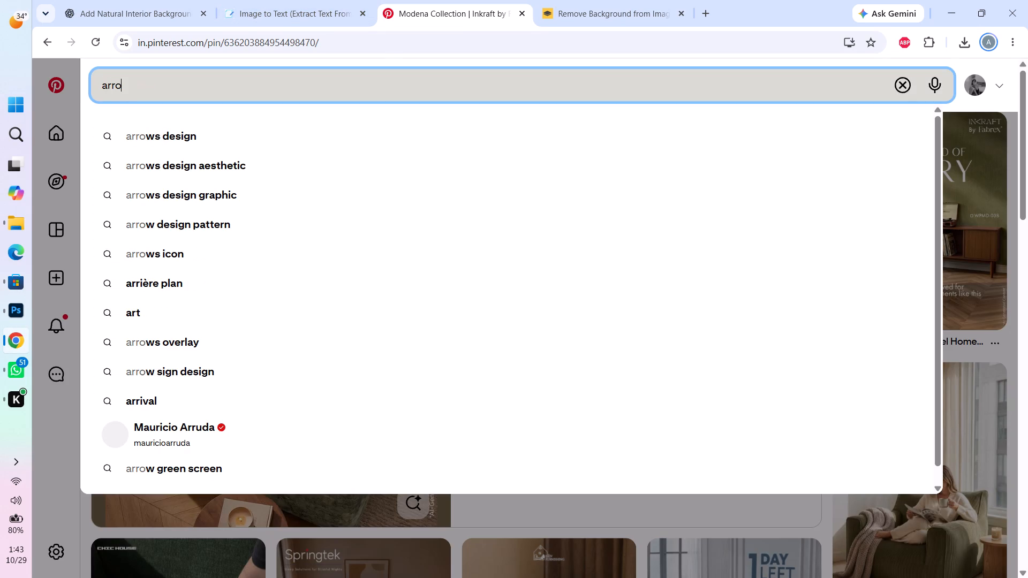
pyautogui.click(167, 123)
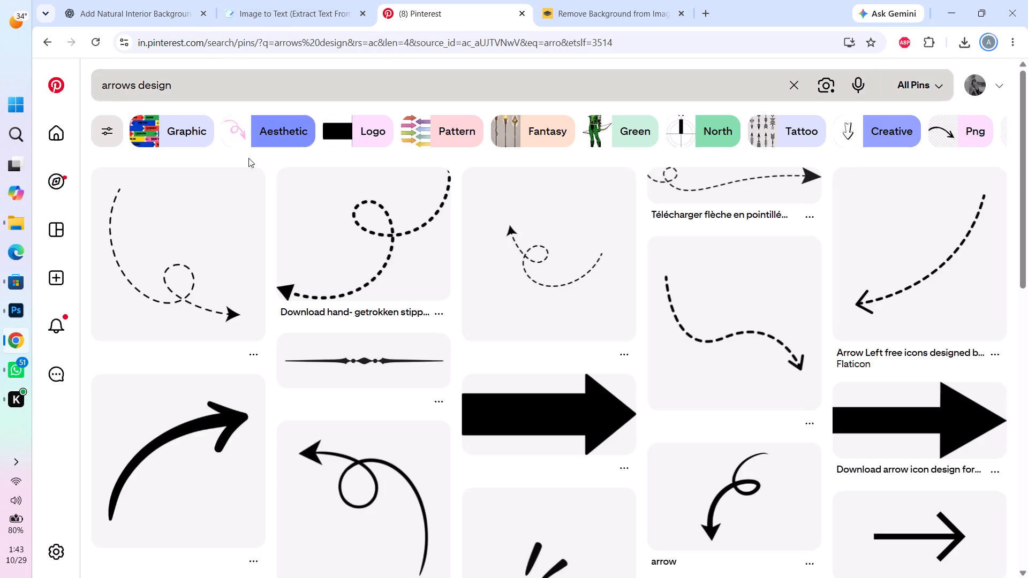
pyautogui.click(201, 256)
pyautogui.rightClick(251, 275)
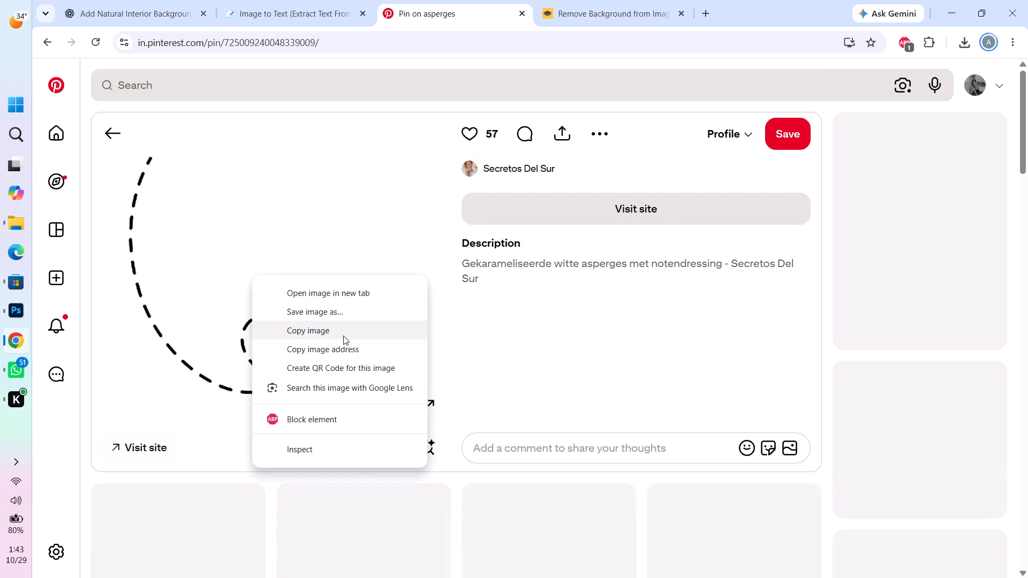
pyautogui.click(347, 335)
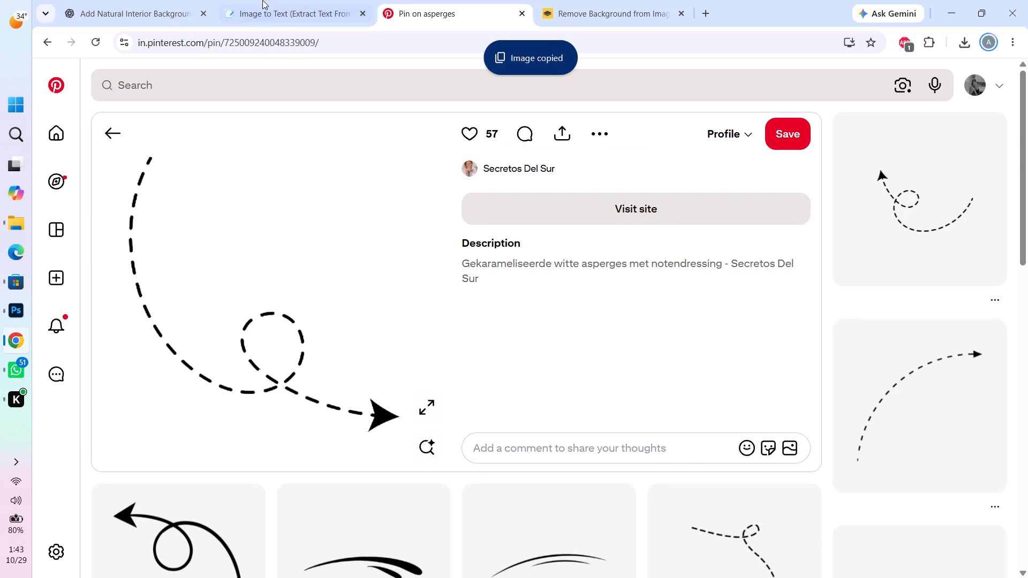
# Copy "that keeps you turning pages." from the extracted text result and add it to the Photoshop post as two-line text below the sofa.
pyautogui.click(222, 0)
pyautogui.click(285, 233)
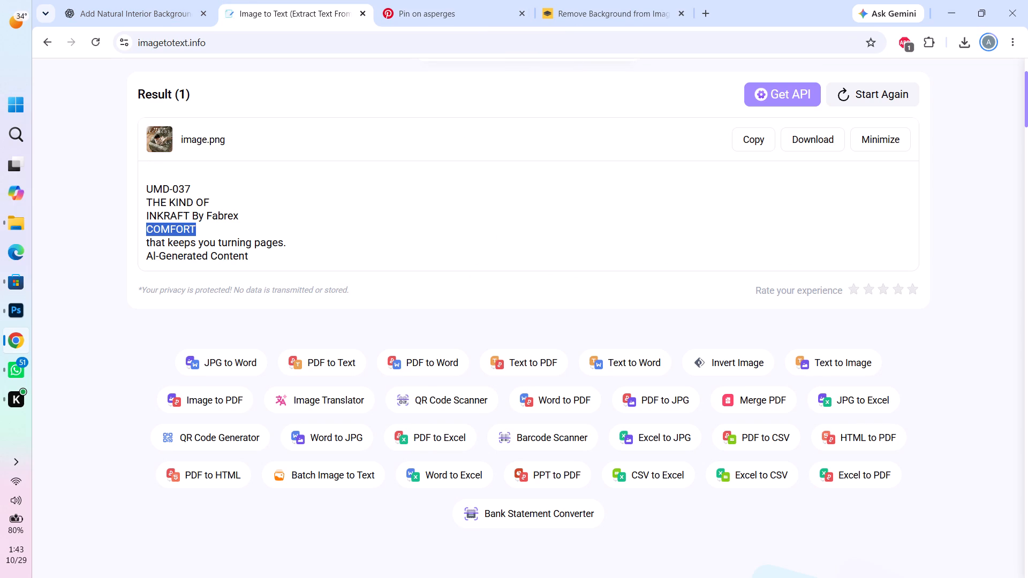
pyautogui.moveTo(296, 240); pyautogui.dragTo(118, 240)
pyautogui.hotkey('ctrl', 'c')
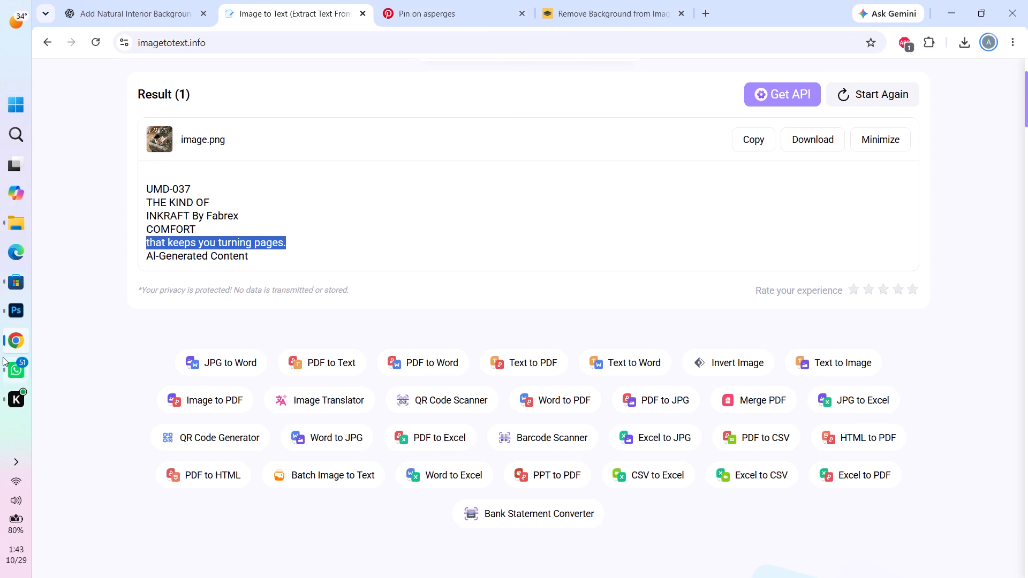
pyautogui.click(11, 315)
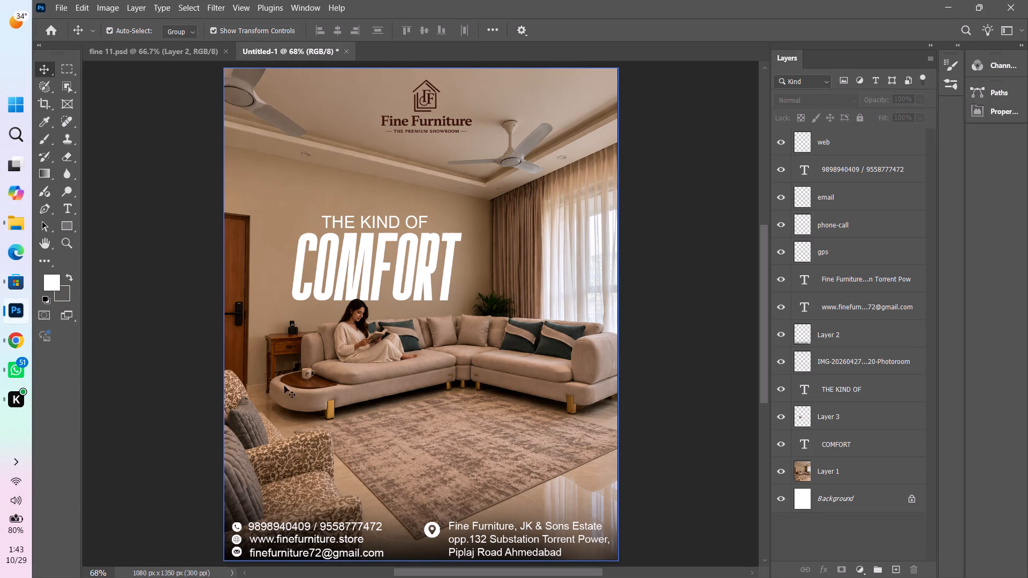
pyautogui.press('t')
pyautogui.click(392, 420)
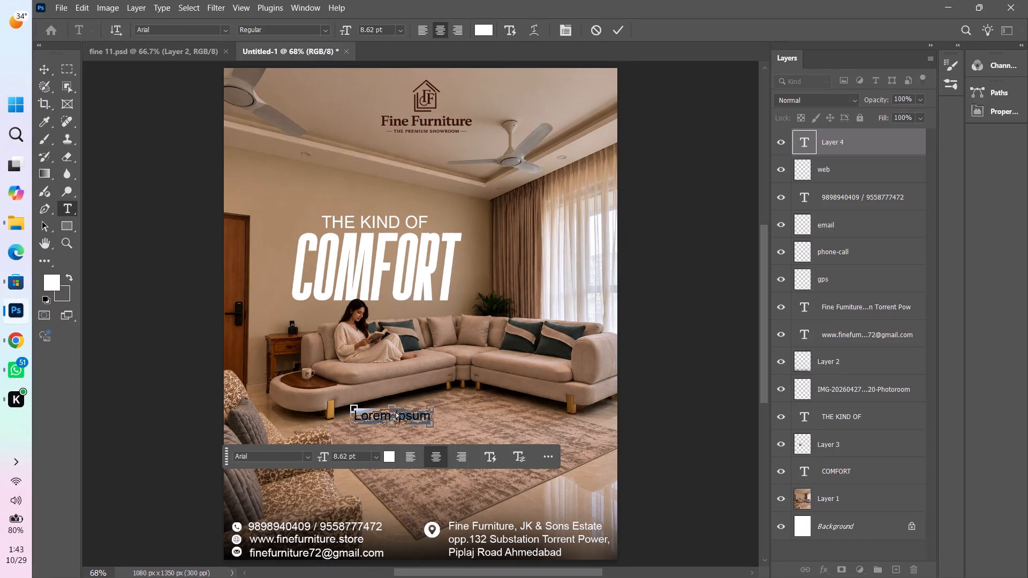
pyautogui.hotkey('ctrl', 'v')
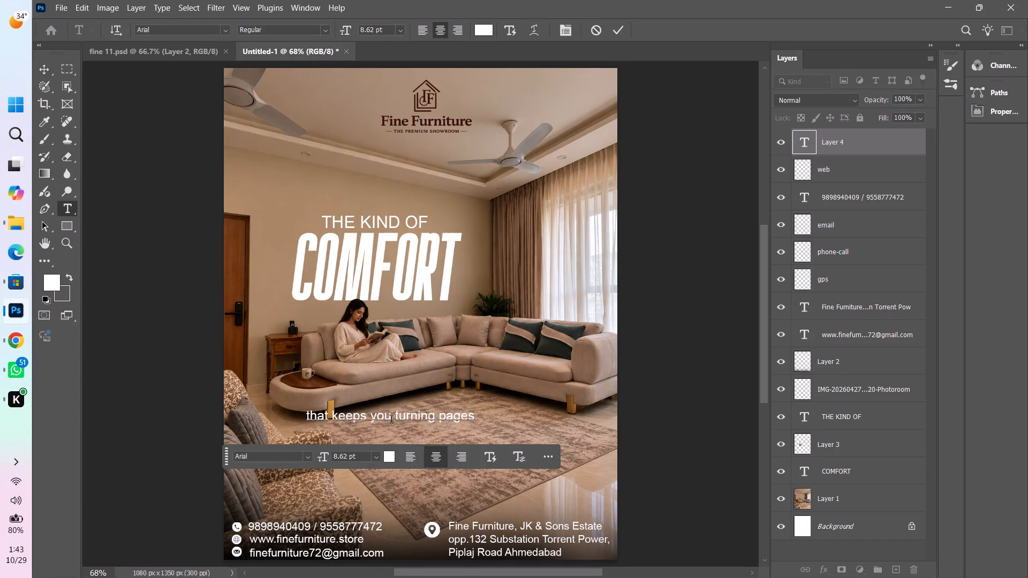
pyautogui.click(395, 421)
pyautogui.press('Return')
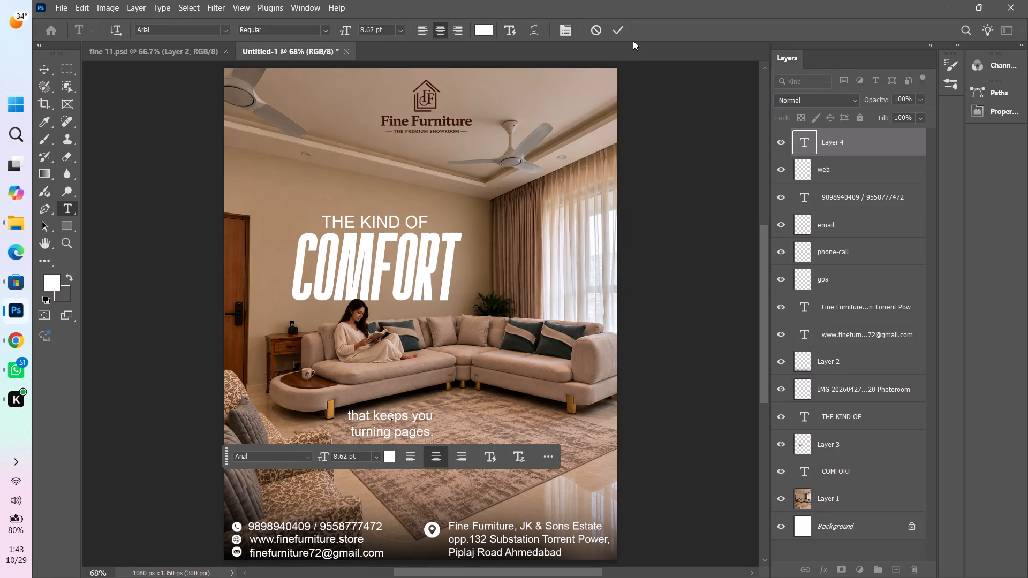
pyautogui.click(621, 33)
# Move the "that keeps you turning pages." text to the sofa's front base, over the rug's far edge.
pyautogui.press('v')
pyautogui.moveTo(410, 430); pyautogui.dragTo(450, 429)
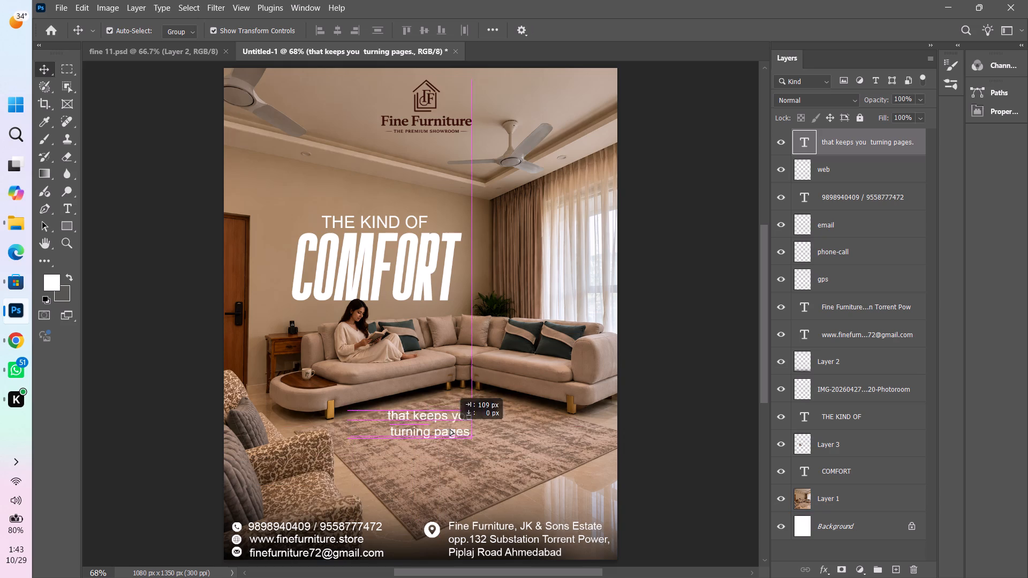
pyautogui.moveTo(450, 429); pyautogui.dragTo(459, 406)
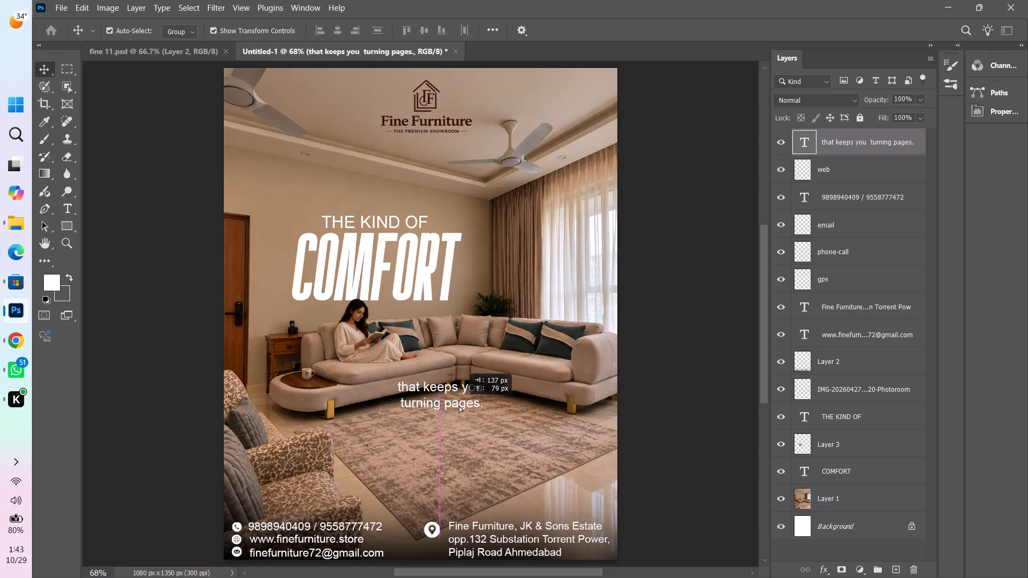
pyautogui.moveTo(459, 406); pyautogui.dragTo(459, 407)
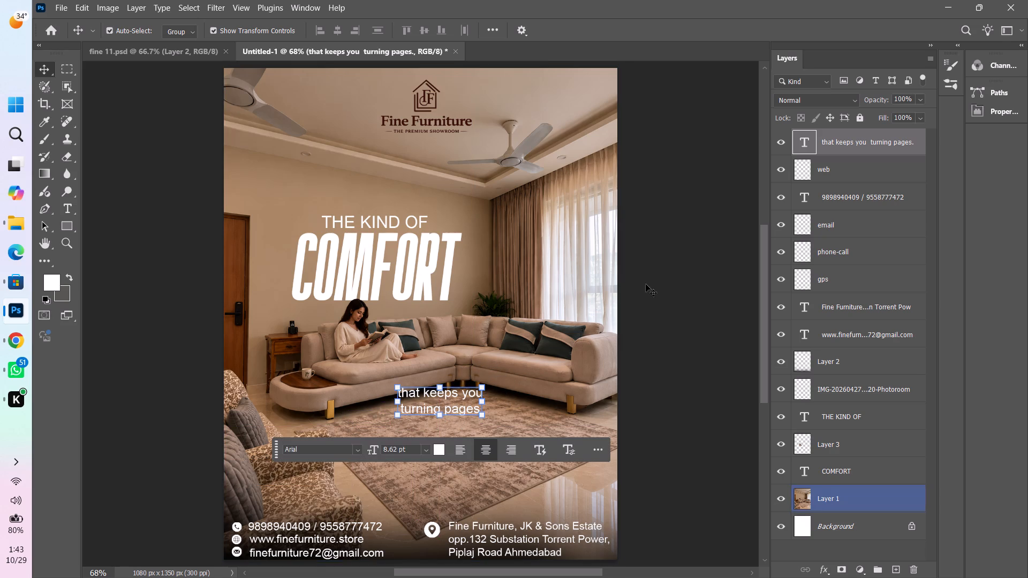
pyautogui.click(654, 292)
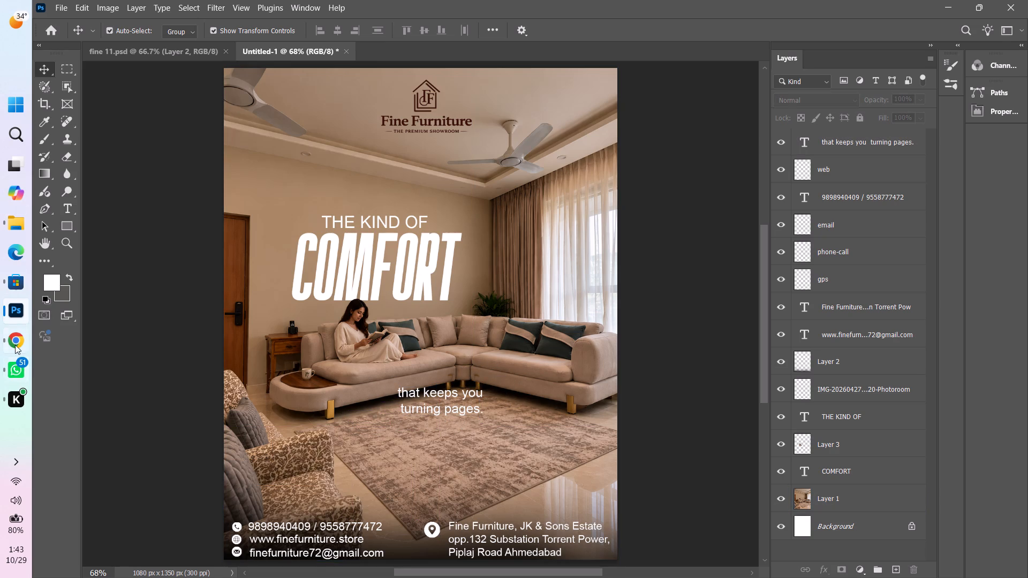
# Copy the dashed loop arrow image from Pinterest in Chrome and submit it to remove.bg for background removal.
pyautogui.click(15, 345)
pyautogui.click(463, 0)
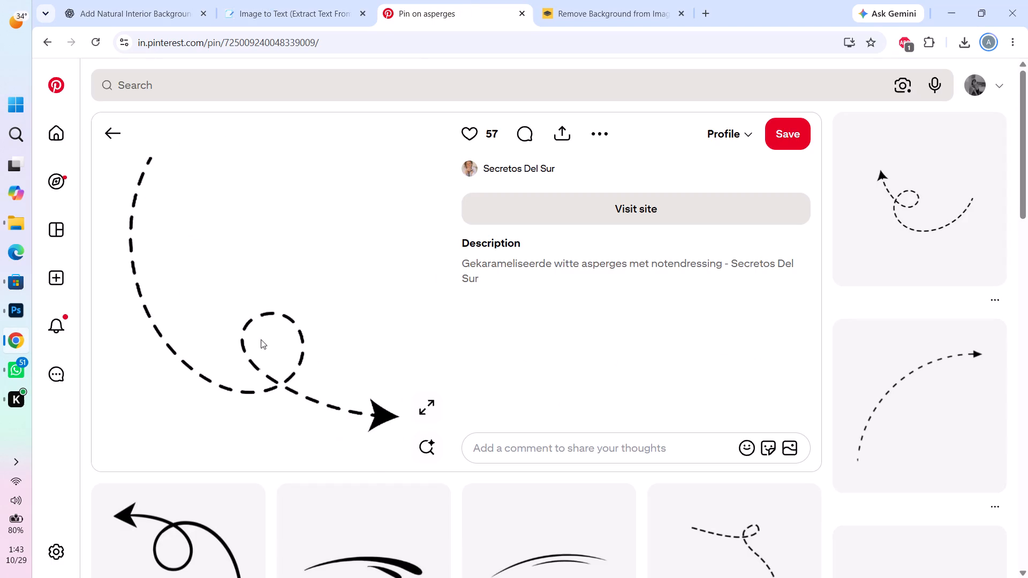
pyautogui.rightClick(195, 351)
pyautogui.click(275, 408)
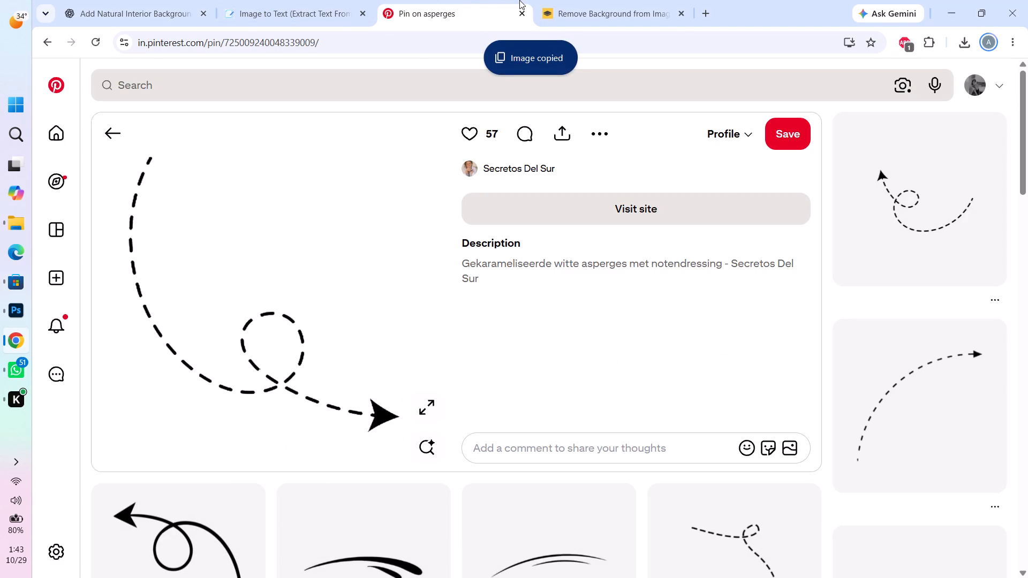
pyautogui.click(583, 9)
pyautogui.hotkey('ctrl', 'v')
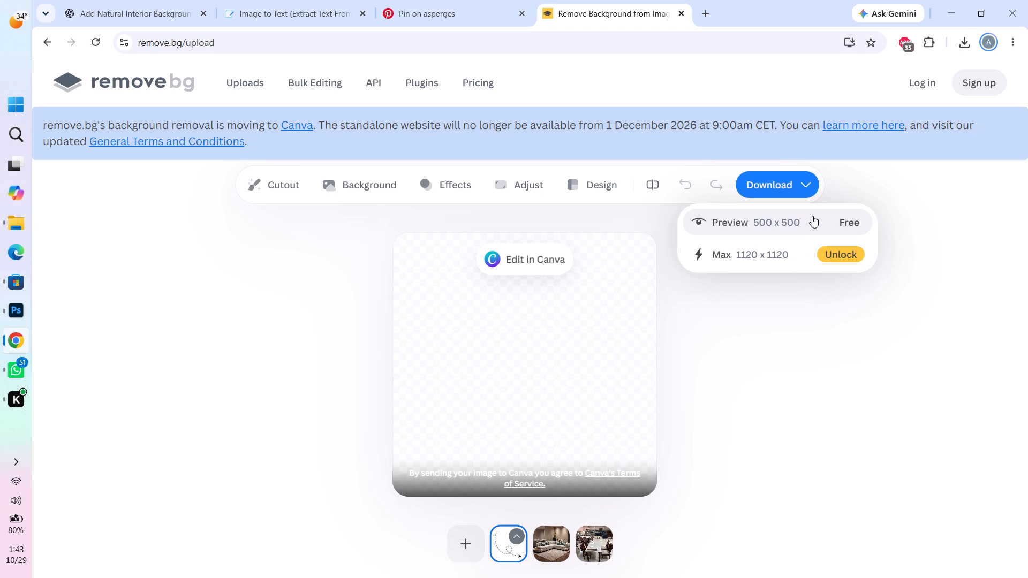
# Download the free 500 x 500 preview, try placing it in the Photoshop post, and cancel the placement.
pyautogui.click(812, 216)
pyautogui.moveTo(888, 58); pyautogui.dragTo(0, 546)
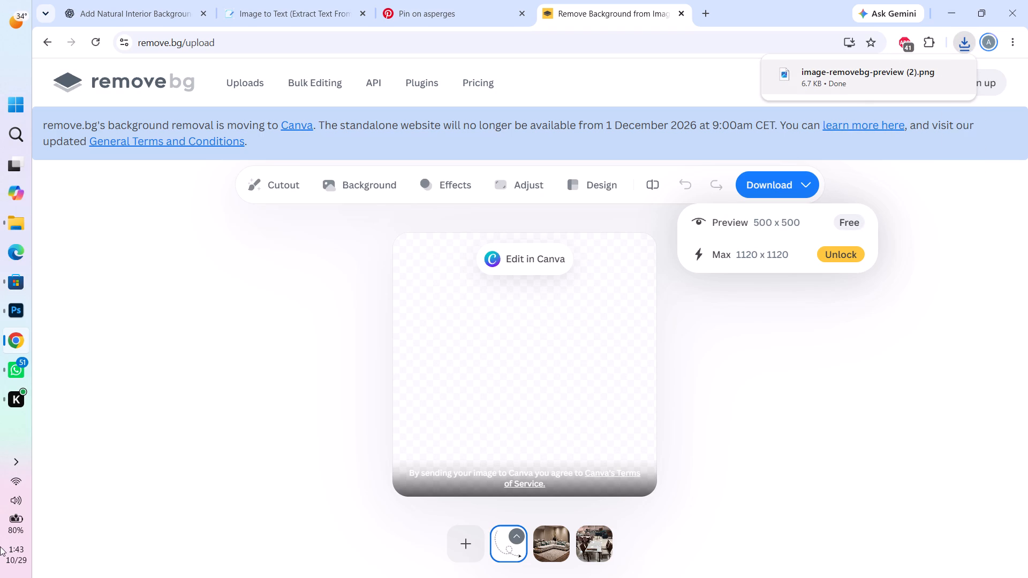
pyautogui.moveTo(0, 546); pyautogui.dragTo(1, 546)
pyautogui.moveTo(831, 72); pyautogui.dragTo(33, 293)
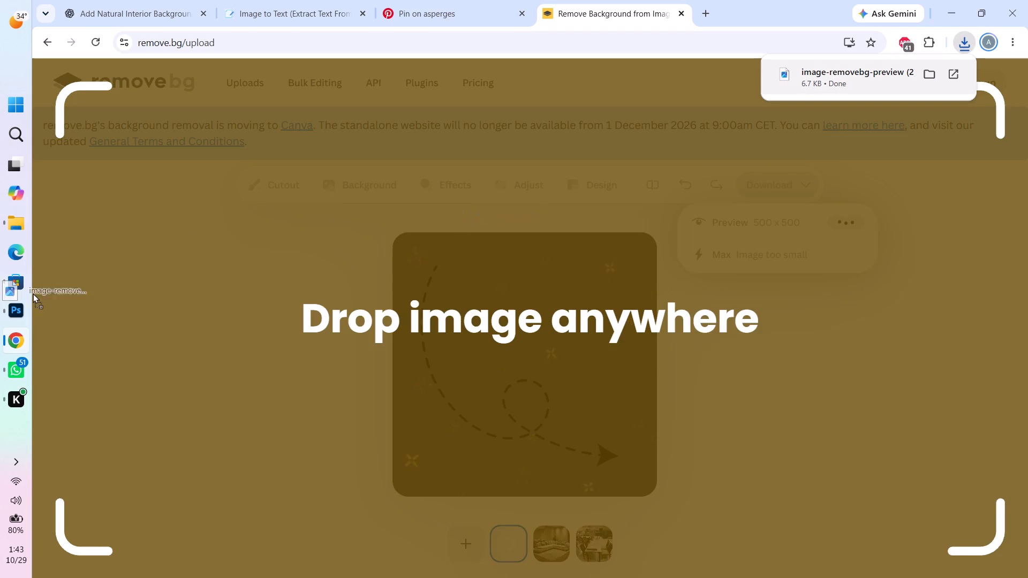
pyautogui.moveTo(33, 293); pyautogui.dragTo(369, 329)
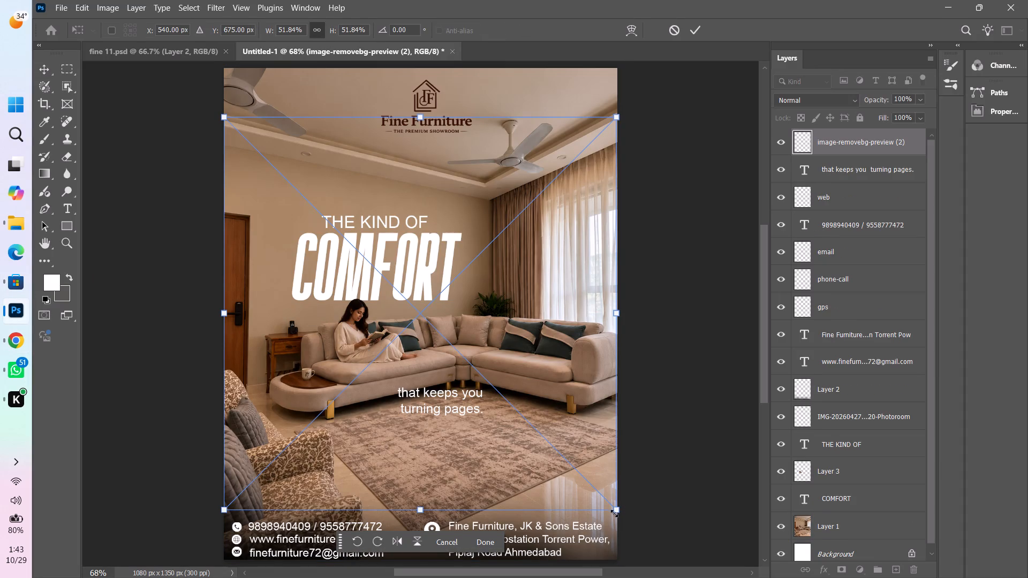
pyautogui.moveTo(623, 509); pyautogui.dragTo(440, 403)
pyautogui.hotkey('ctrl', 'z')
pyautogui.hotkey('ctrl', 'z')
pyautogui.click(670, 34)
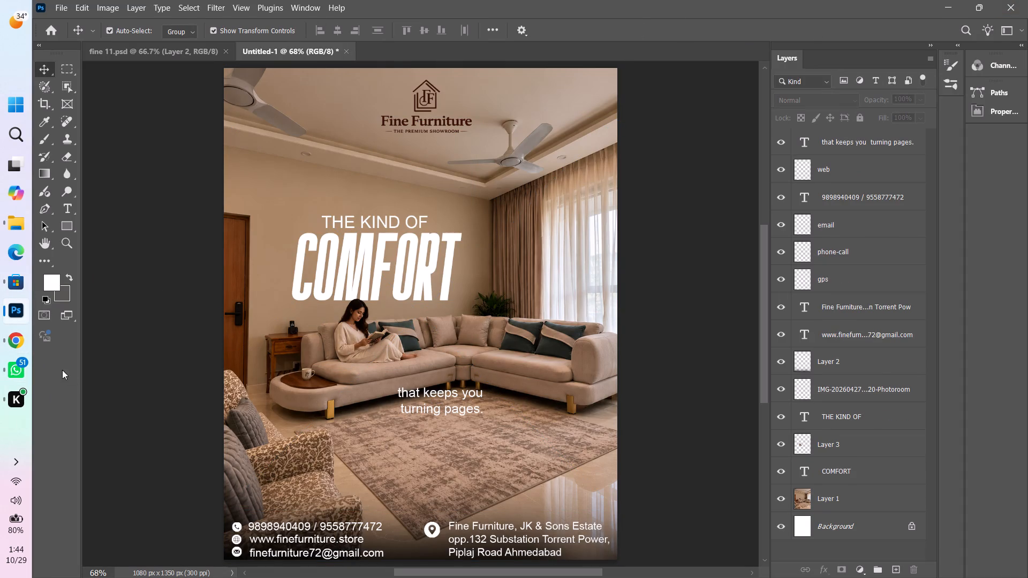
# Download the arrow's free 500 x 500 preview again from remove.bg and place the newest file in the Photoshop post.
pyautogui.click(15, 339)
pyautogui.click(750, 206)
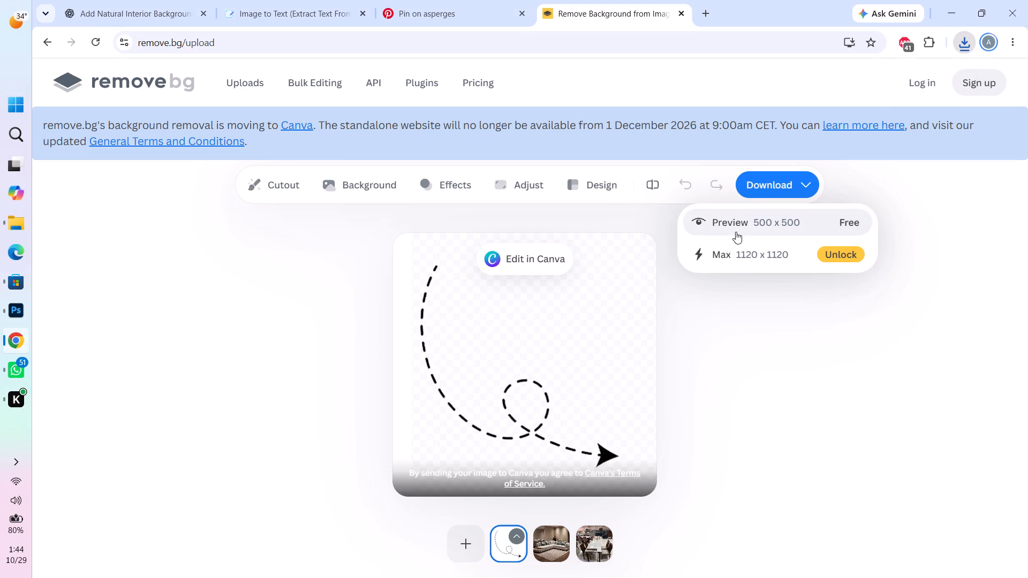
pyautogui.click(736, 232)
pyautogui.click(961, 40)
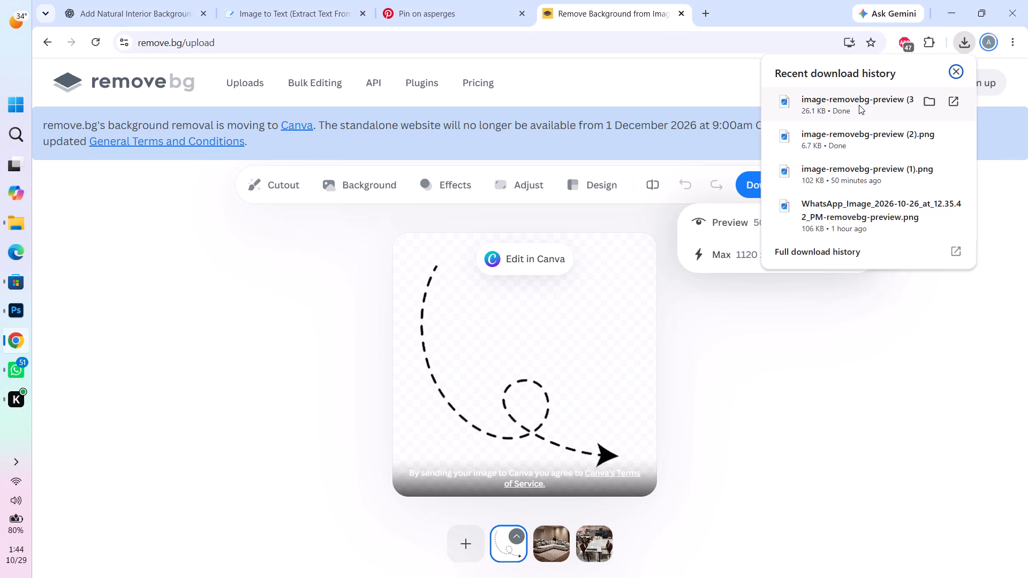
pyautogui.moveTo(859, 105); pyautogui.dragTo(357, 369)
# Scale the placed dashed arrow down to about 15%, keeping its upper left corner fixed.
pyautogui.moveTo(620, 513); pyautogui.dragTo(400, 425)
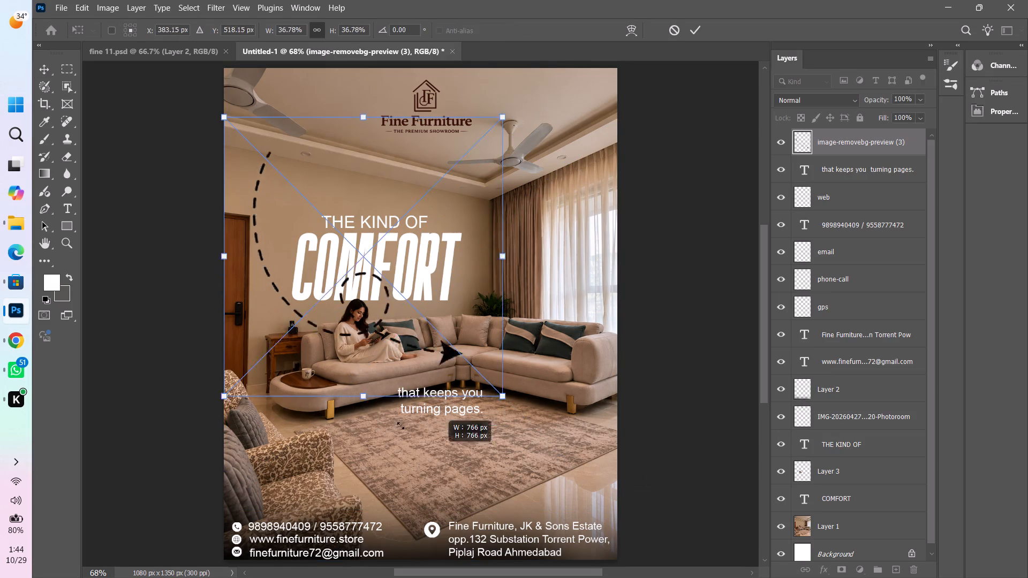
pyautogui.moveTo(400, 425); pyautogui.dragTo(279, 297)
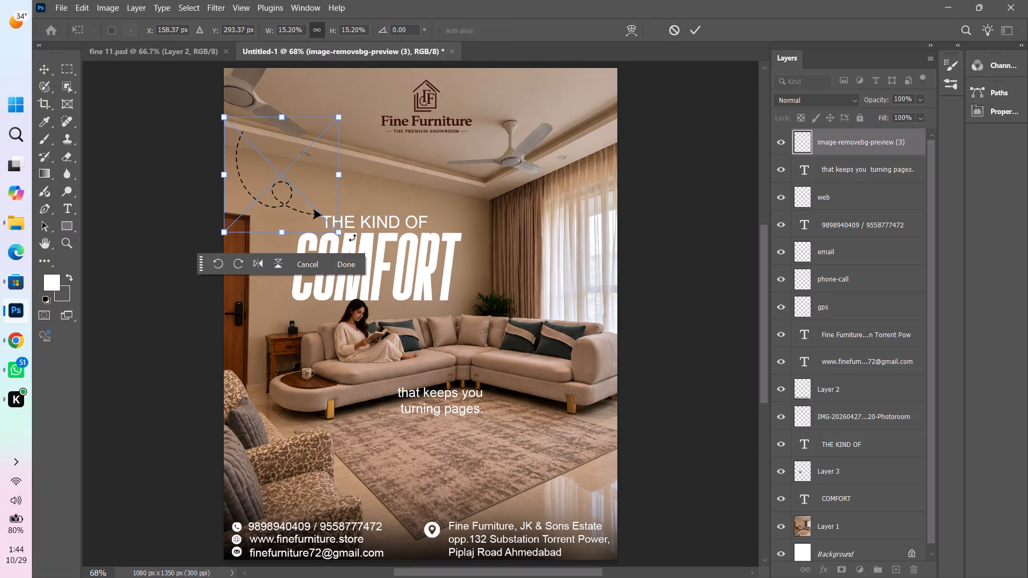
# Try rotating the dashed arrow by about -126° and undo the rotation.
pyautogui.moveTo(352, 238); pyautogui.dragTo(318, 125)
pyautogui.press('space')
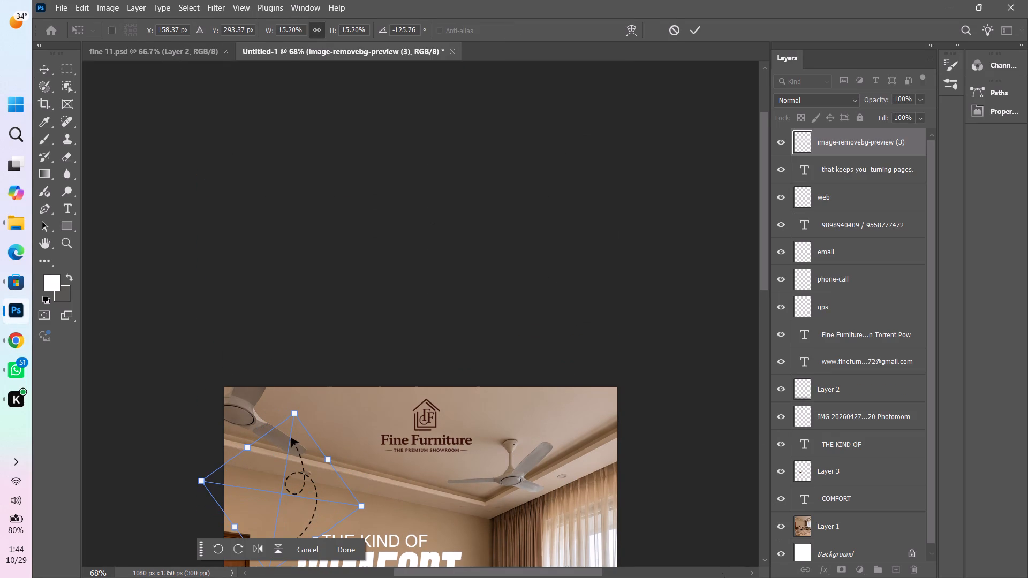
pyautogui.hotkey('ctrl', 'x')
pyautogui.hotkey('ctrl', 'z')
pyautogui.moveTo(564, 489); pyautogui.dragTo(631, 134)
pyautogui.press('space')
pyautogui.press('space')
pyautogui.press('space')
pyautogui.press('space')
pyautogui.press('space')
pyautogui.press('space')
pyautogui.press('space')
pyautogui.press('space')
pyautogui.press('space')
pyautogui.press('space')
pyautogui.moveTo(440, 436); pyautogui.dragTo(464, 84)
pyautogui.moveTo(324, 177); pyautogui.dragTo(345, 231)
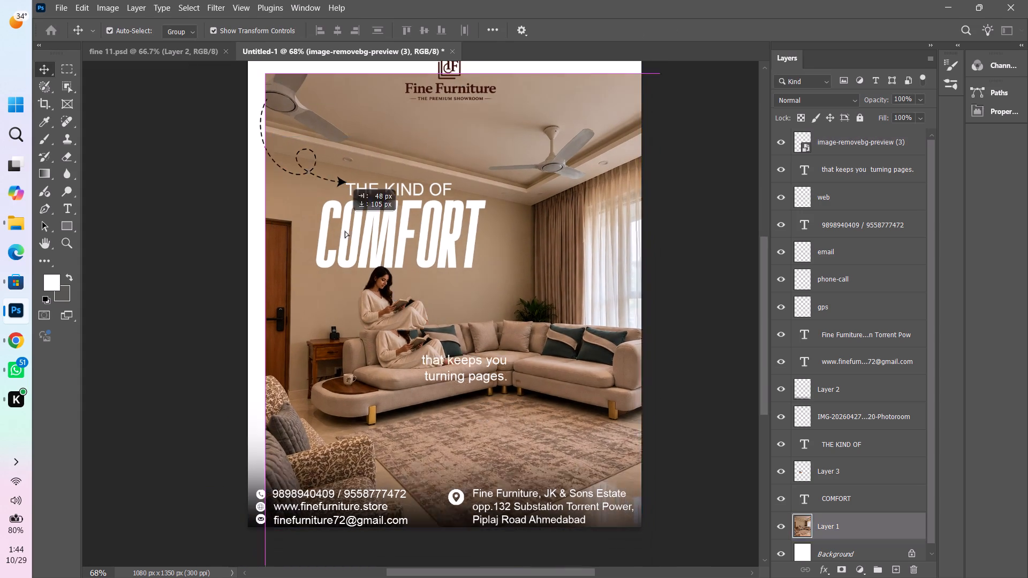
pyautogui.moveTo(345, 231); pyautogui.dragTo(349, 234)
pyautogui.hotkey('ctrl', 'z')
# Move the dashed arrow between the woman and the "that keeps you turning pages." text and scale it to about 9%.
pyautogui.click(340, 177)
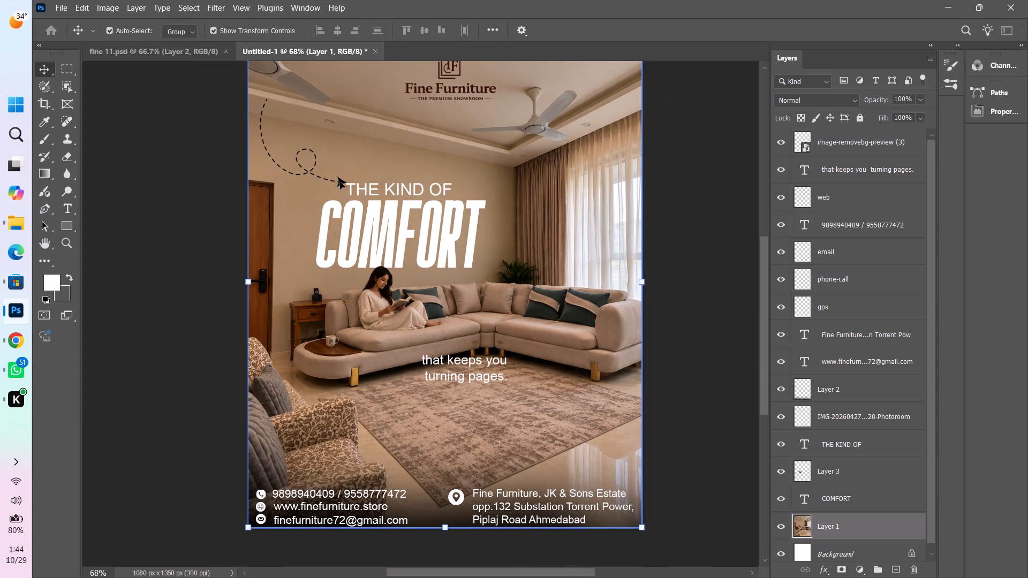
pyautogui.moveTo(341, 182); pyautogui.dragTo(448, 402)
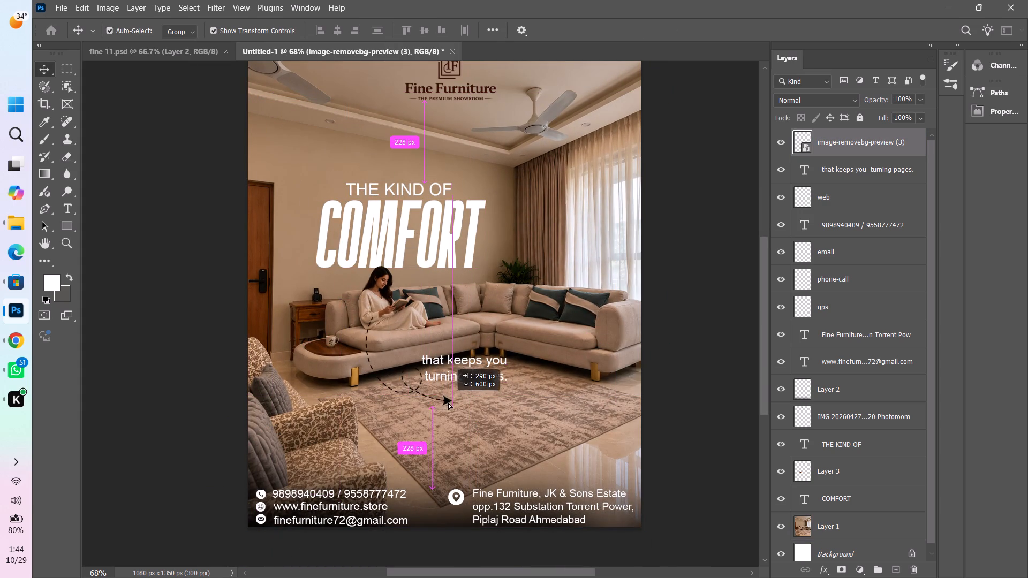
pyautogui.moveTo(448, 402); pyautogui.dragTo(457, 415)
pyautogui.click(471, 423)
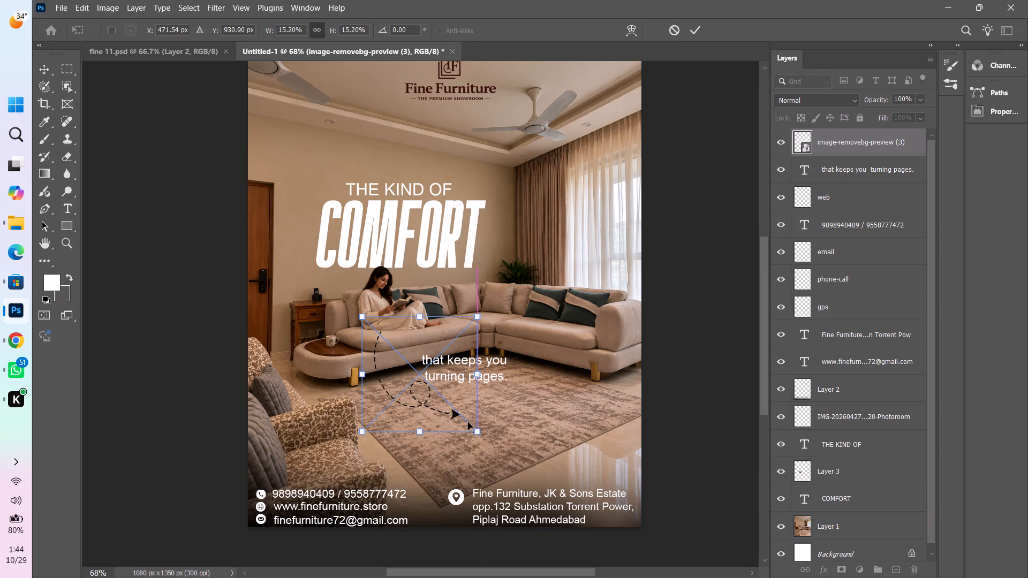
pyautogui.hotkey('ctrl', 'z')
pyautogui.moveTo(485, 434); pyautogui.dragTo(443, 383)
pyautogui.click(406, 336)
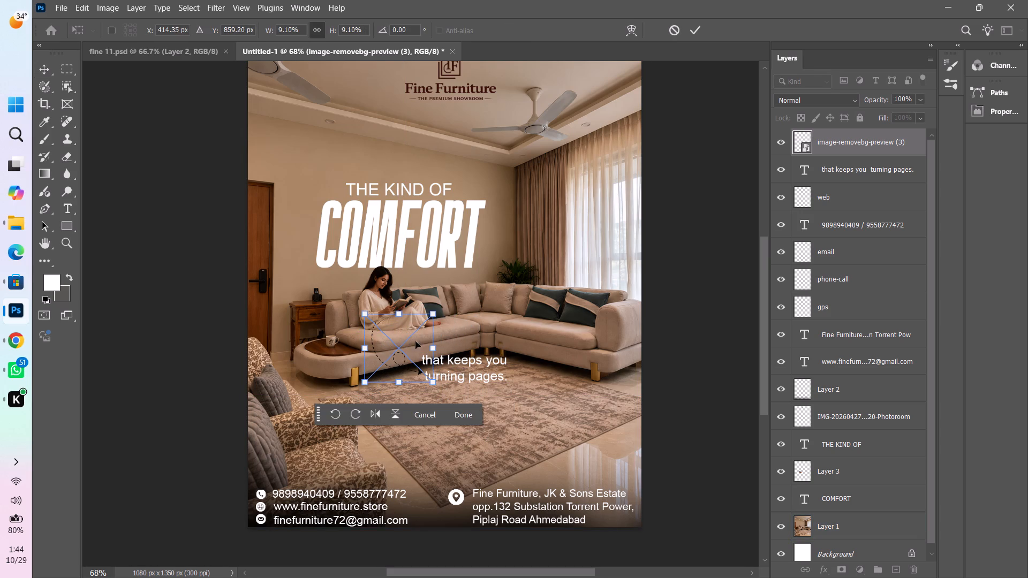
pyautogui.click(705, 368)
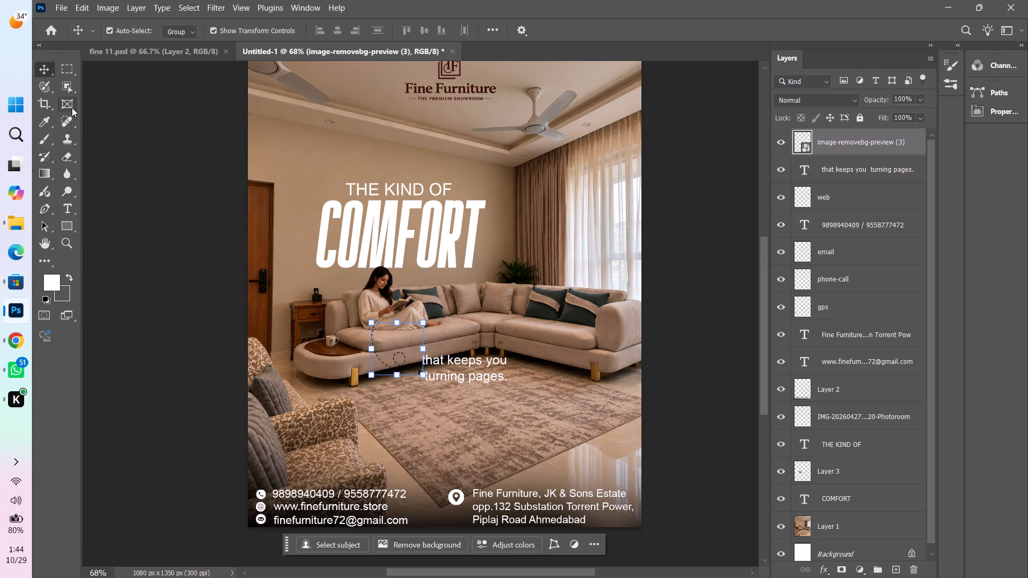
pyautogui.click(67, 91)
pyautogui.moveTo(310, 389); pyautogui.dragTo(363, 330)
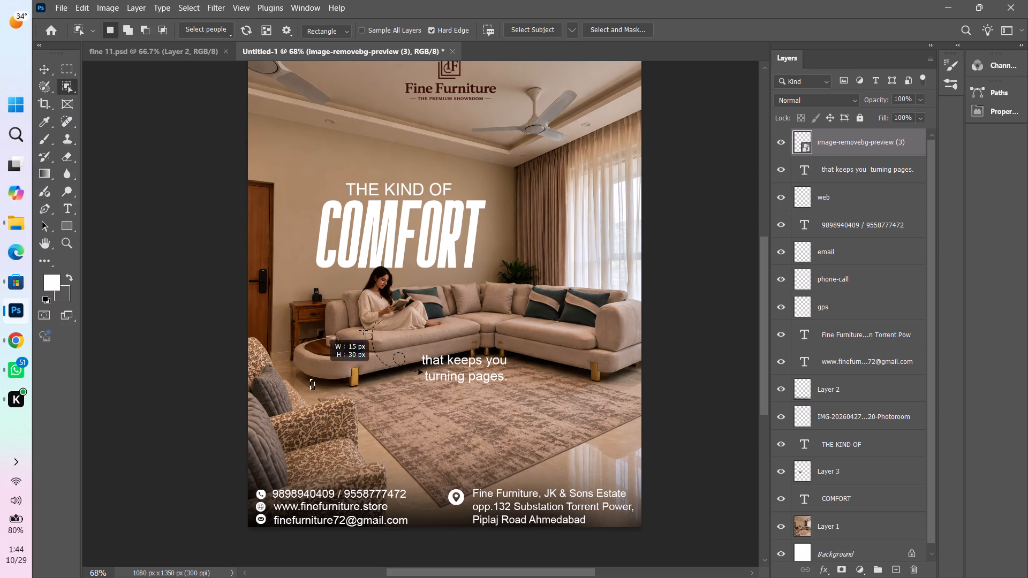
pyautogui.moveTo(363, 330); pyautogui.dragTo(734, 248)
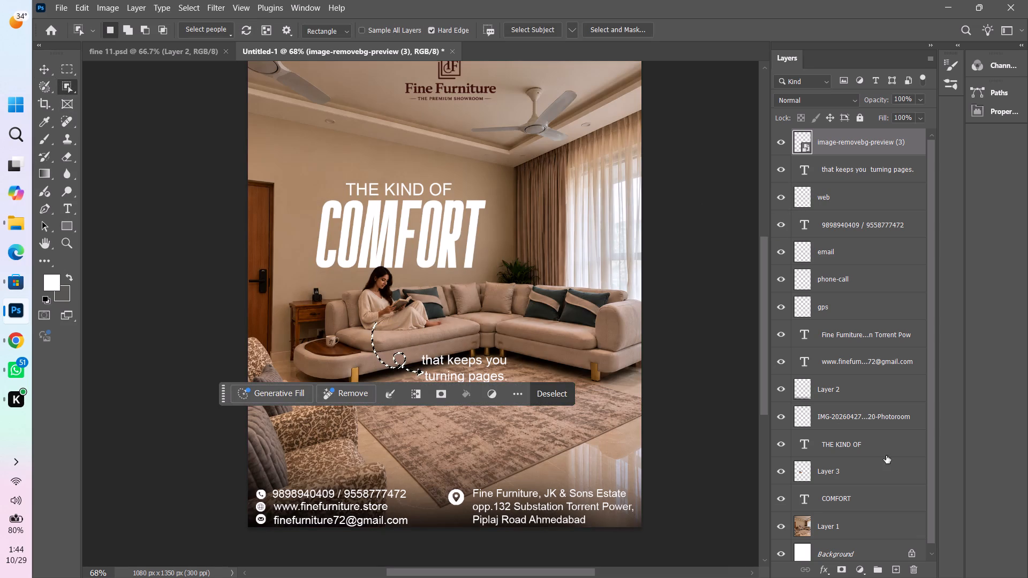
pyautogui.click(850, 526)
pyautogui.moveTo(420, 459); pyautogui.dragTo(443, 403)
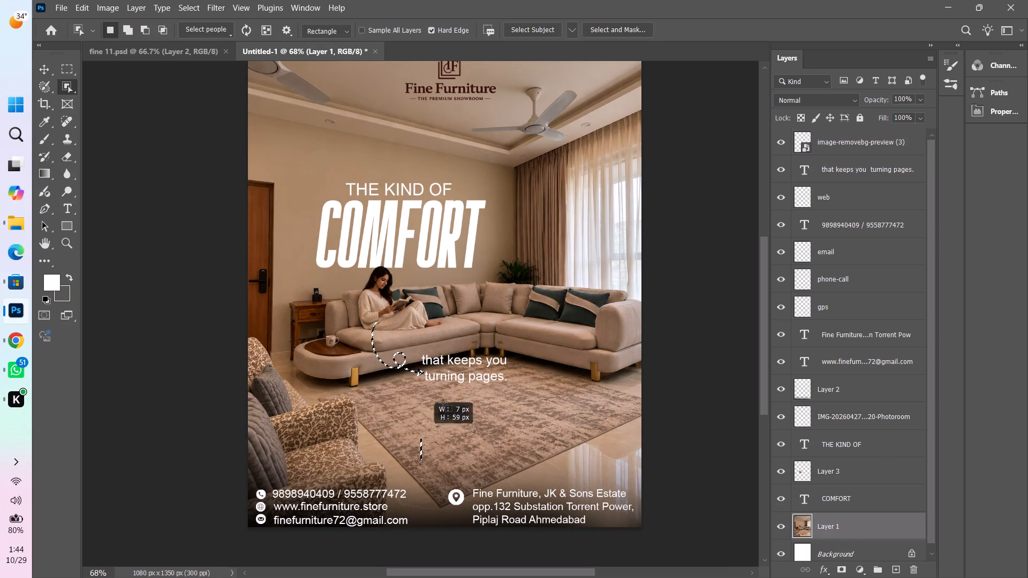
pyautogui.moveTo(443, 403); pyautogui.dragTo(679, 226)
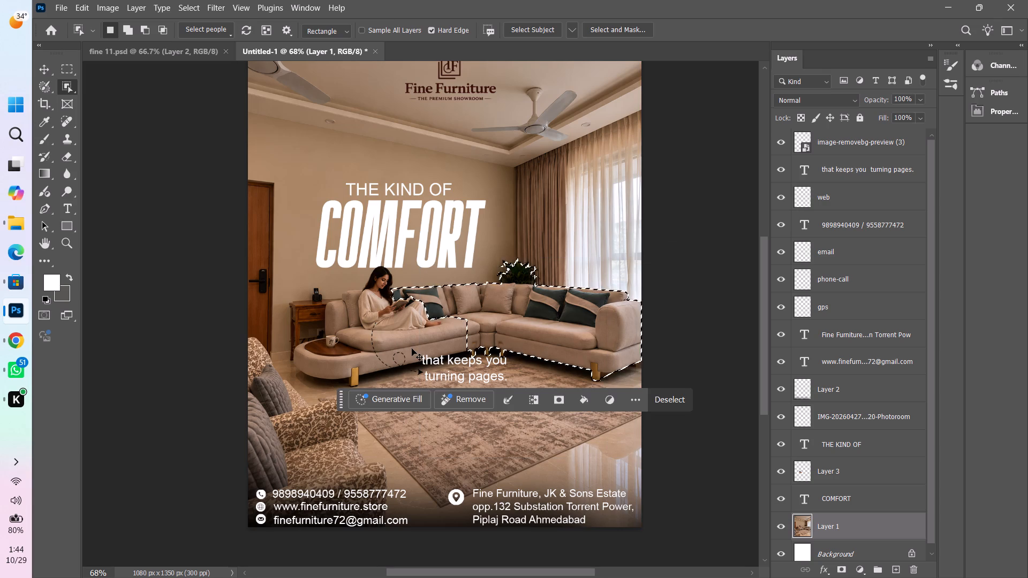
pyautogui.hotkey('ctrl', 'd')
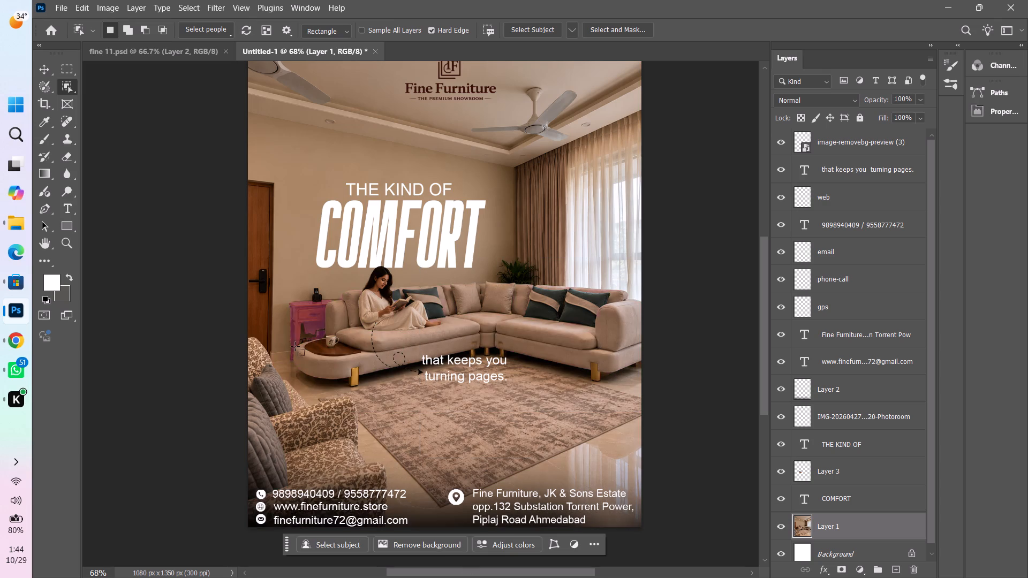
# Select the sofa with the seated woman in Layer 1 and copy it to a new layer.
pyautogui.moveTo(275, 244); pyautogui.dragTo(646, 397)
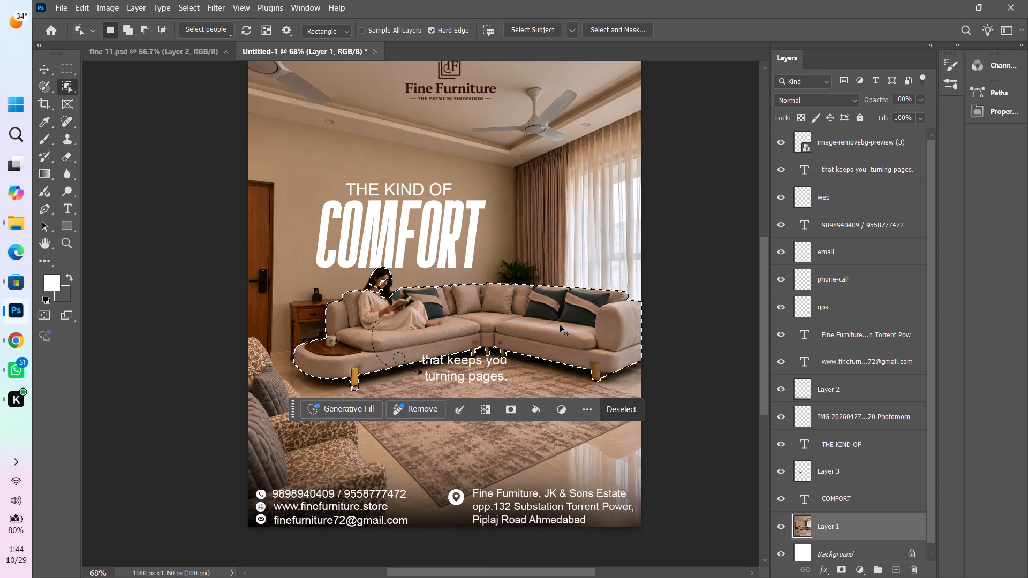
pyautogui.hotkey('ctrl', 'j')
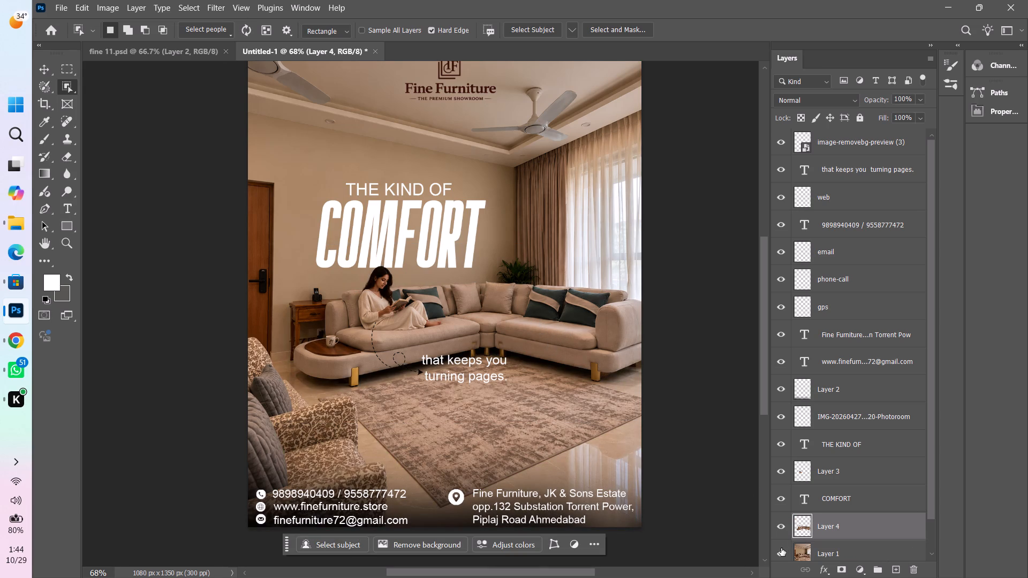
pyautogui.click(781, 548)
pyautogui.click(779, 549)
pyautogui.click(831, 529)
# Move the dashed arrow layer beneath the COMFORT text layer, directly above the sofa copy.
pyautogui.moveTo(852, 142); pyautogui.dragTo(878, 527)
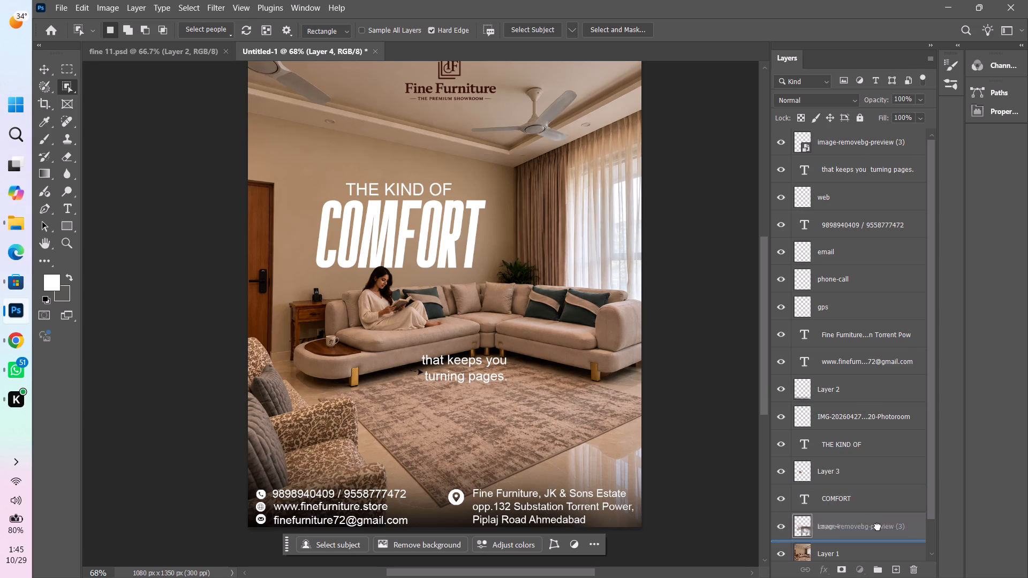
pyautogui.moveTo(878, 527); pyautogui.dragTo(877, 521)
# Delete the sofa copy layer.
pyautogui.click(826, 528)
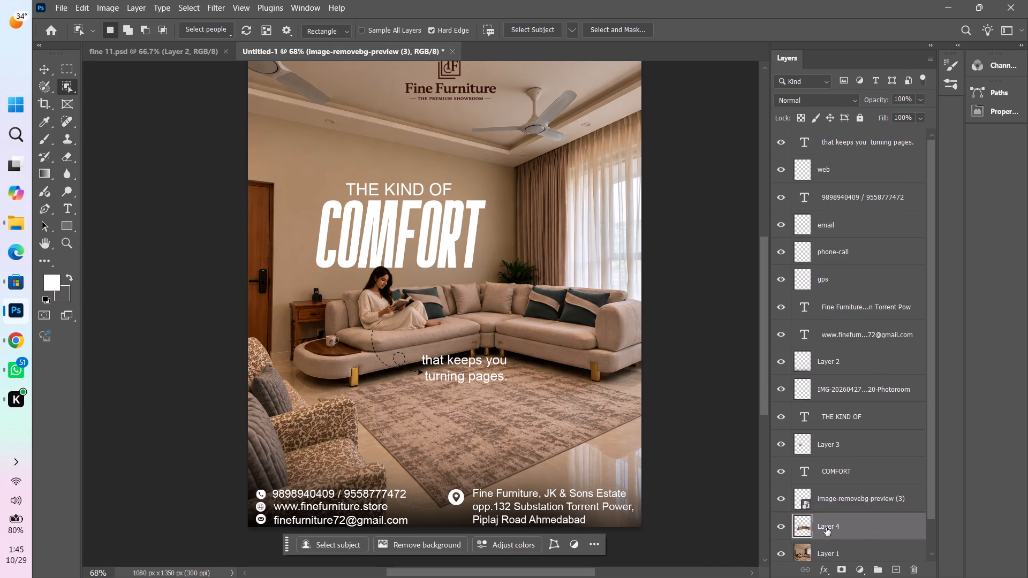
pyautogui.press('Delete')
# Rasterize the dashed arrow layer, select its pixels and fill them with white.
pyautogui.keyDown('alt'); pyautogui.scroll(6, 439, 400); pyautogui.keyUp('alt')
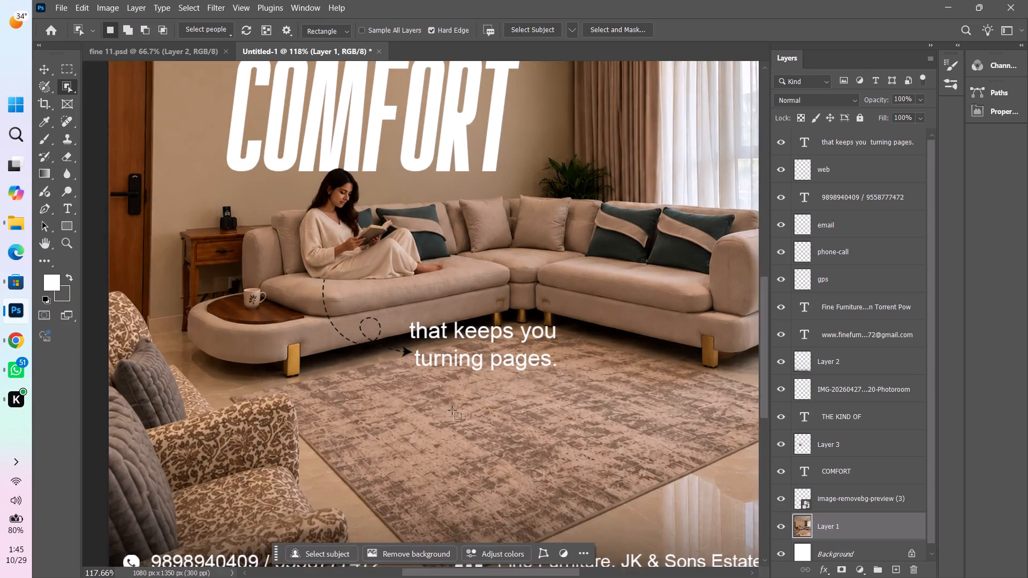
pyautogui.keyDown('alt'); pyautogui.scroll(5, 447, 409); pyautogui.keyUp('alt')
pyautogui.press('space')
pyautogui.press('space')
pyautogui.press('space')
pyautogui.press('space')
pyautogui.press('space')
pyautogui.press('space')
pyautogui.press('space')
pyautogui.press('space')
pyautogui.press('space')
pyautogui.press('space')
pyautogui.press('space')
pyautogui.press('space')
pyautogui.press('space')
pyautogui.press('space')
pyautogui.press('space')
pyautogui.press('space')
pyautogui.press('space')
pyautogui.press('space')
pyautogui.press('space')
pyautogui.moveTo(376, 277); pyautogui.dragTo(394, 317)
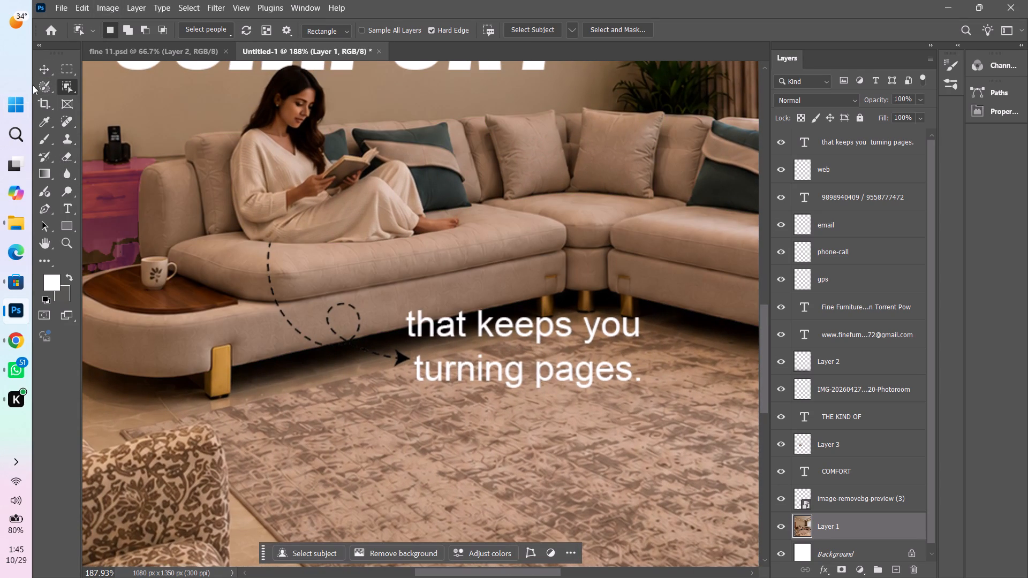
pyautogui.press('v')
pyautogui.click(876, 499)
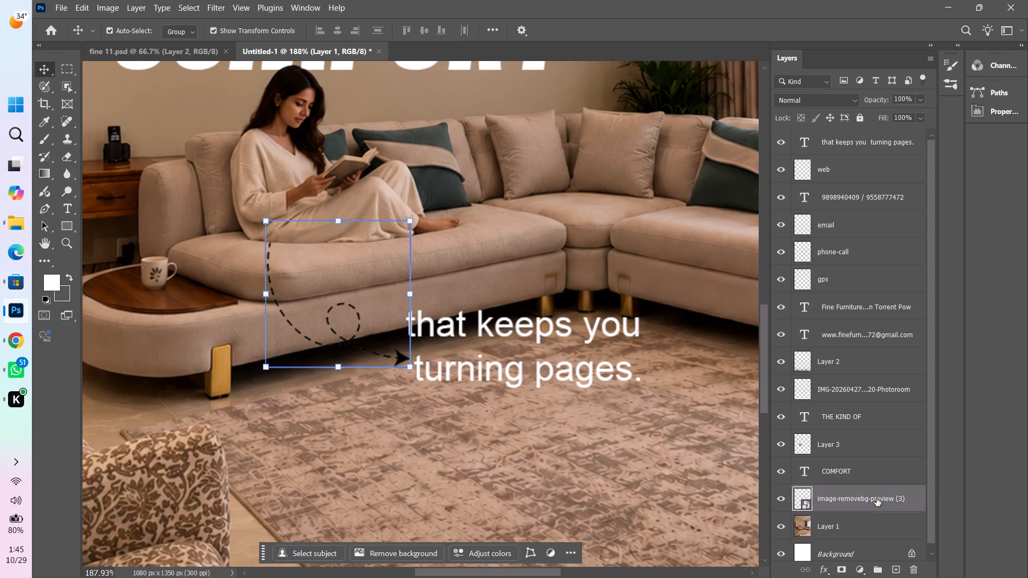
pyautogui.rightClick(874, 497)
pyautogui.click(899, 453)
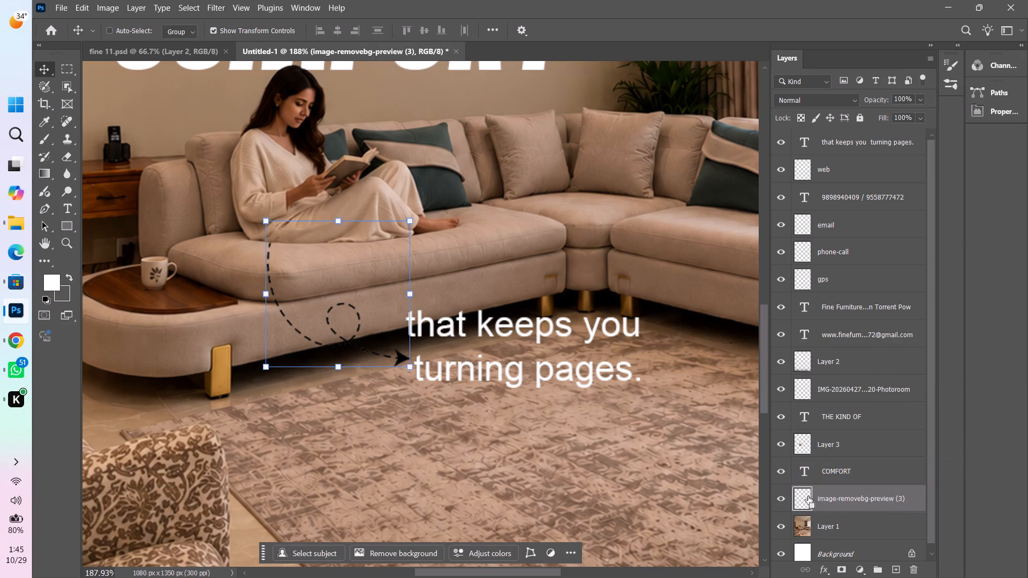
pyautogui.keyDown('ctrl'); pyautogui.click(805, 497); pyautogui.keyUp('ctrl')
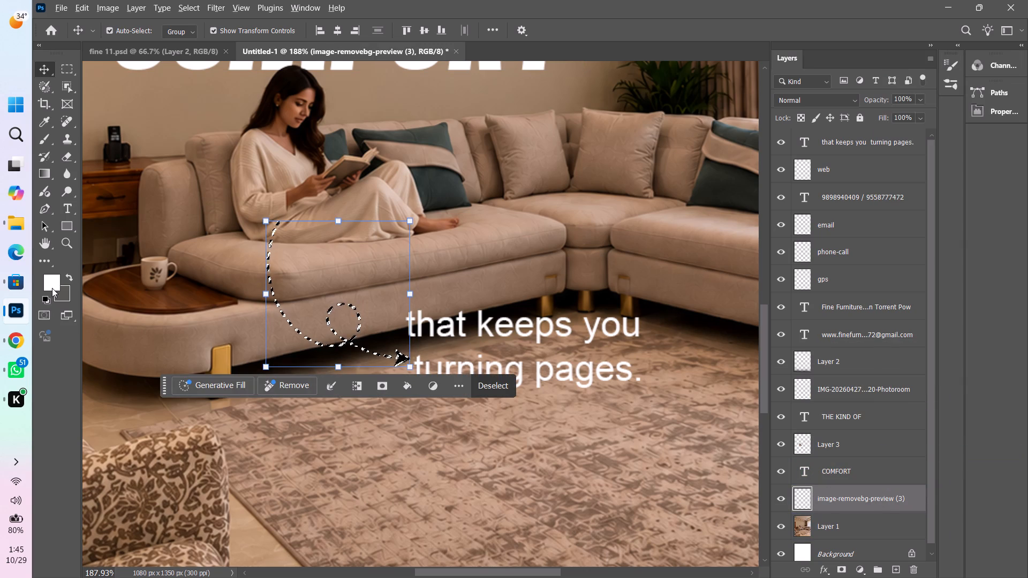
pyautogui.hotkey('alt', 'Delete')
pyautogui.hotkey('ctrl', 'd')
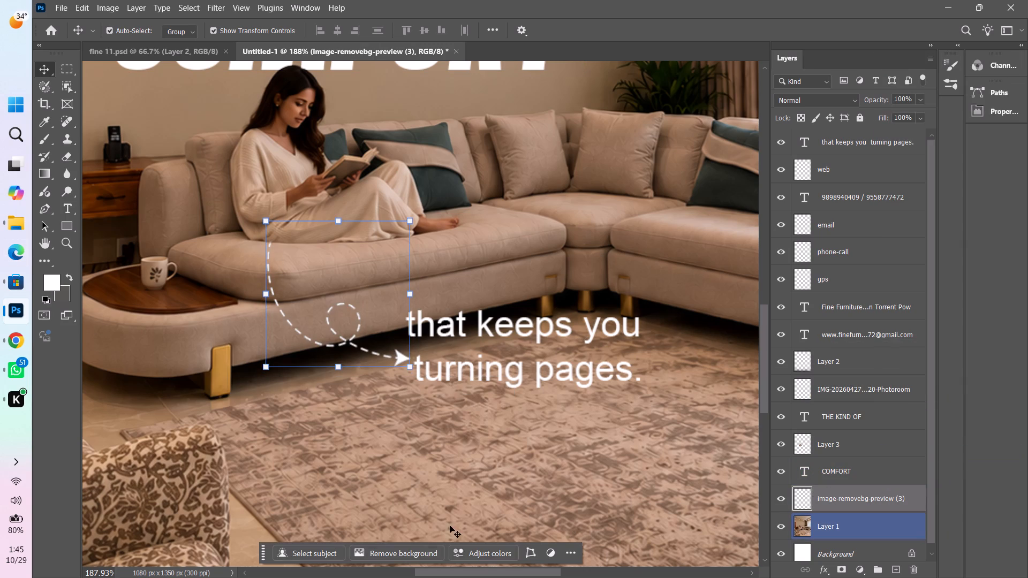
pyautogui.click(532, 461)
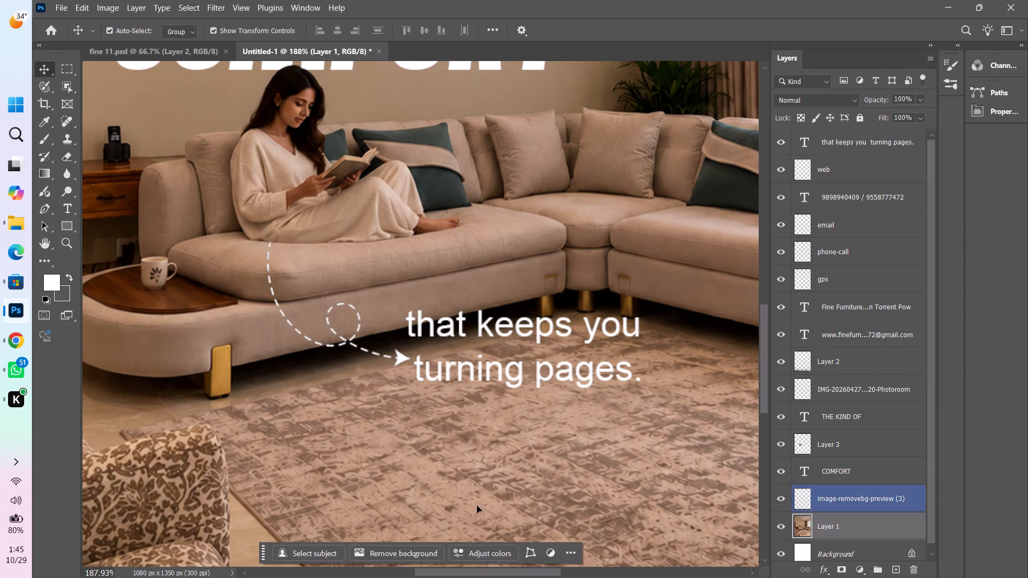
pyautogui.click(510, 469)
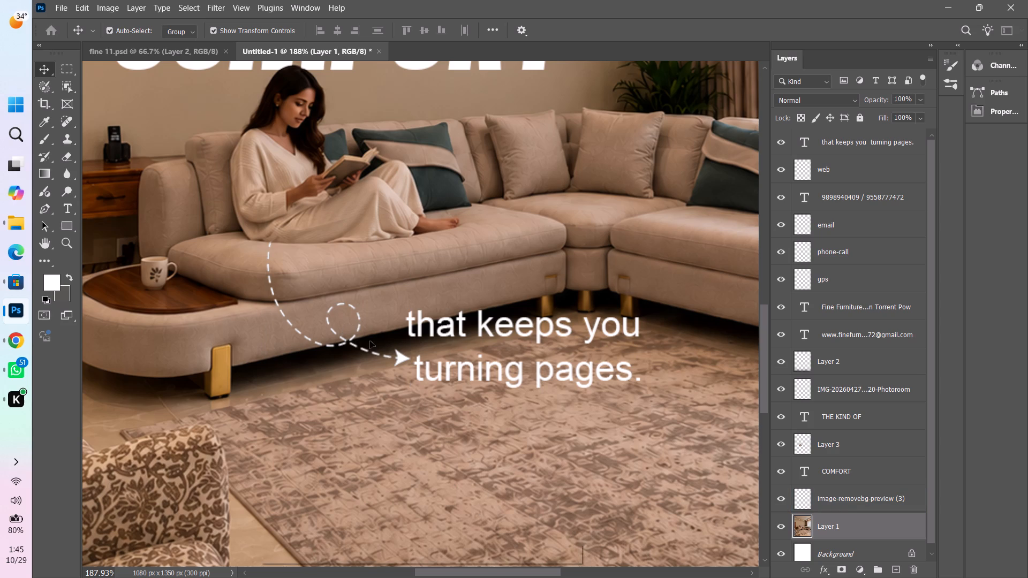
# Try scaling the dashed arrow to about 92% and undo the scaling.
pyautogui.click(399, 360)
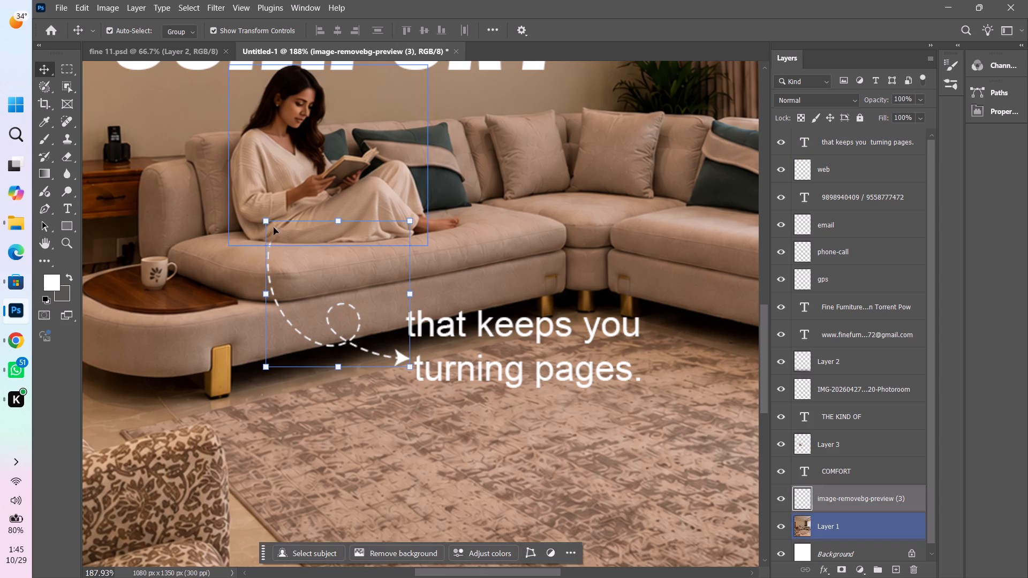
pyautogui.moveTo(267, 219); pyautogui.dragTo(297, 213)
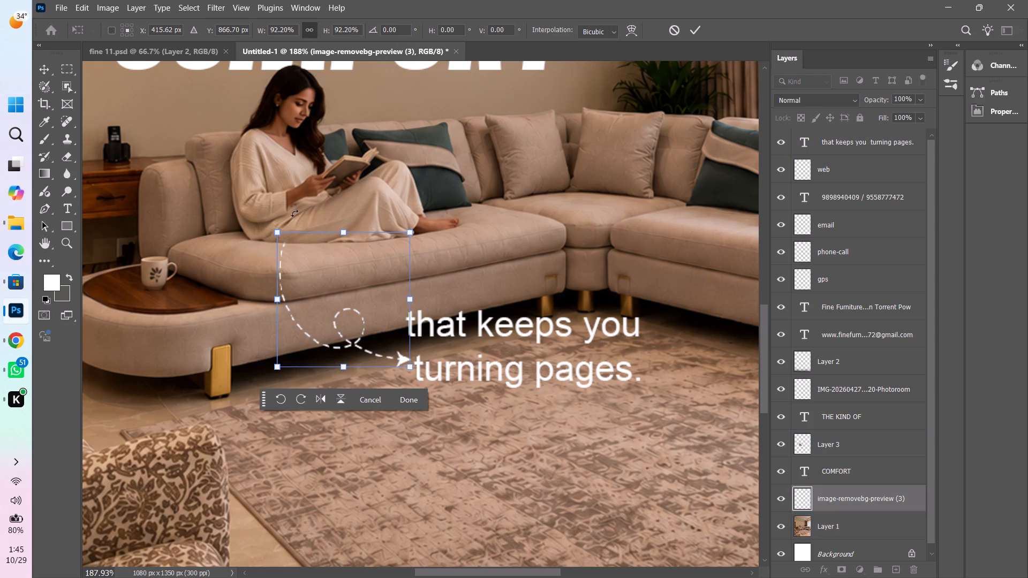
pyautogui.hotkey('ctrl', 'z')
# Rotate the dashed arrow by about 10.7° and move it up between the woman's book and the "that keeps you" text.
pyautogui.moveTo(262, 209); pyautogui.dragTo(284, 201)
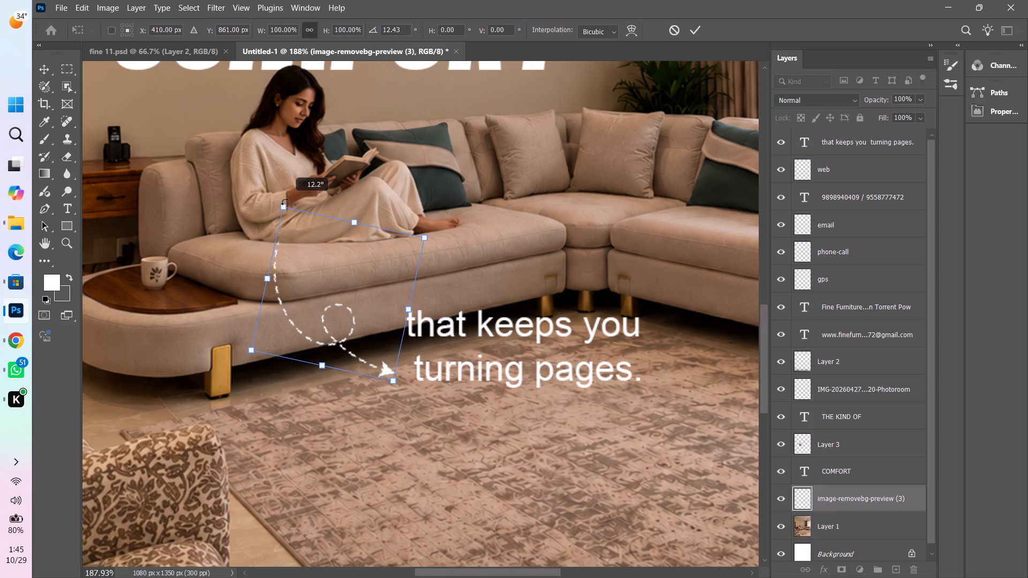
pyautogui.moveTo(284, 201); pyautogui.dragTo(282, 201)
pyautogui.moveTo(321, 297); pyautogui.dragTo(372, 241)
pyautogui.click(372, 241)
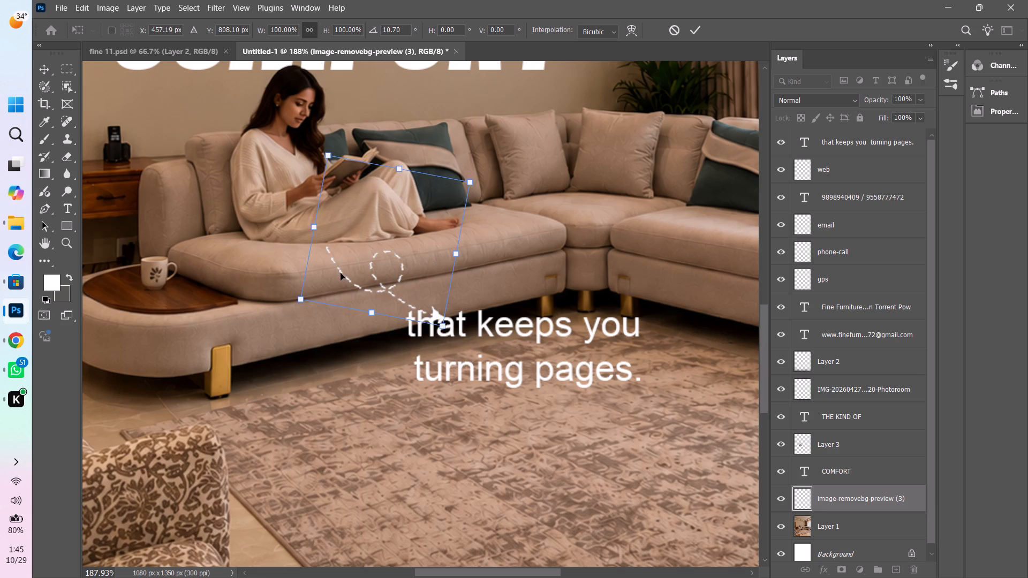
pyautogui.moveTo(378, 270); pyautogui.dragTo(367, 293)
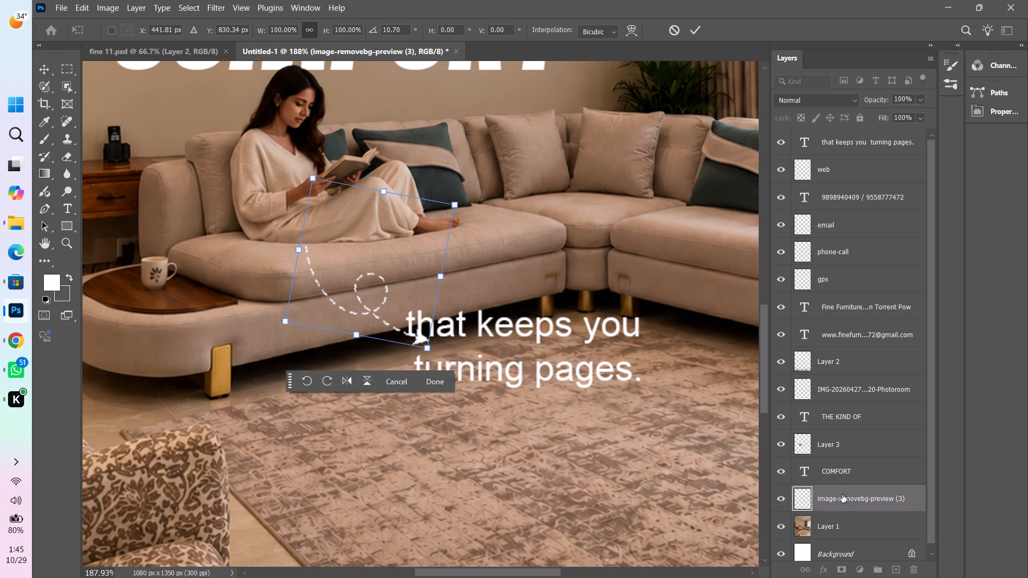
# Move the dashed arrow layer up the layer stack, between THE KIND OF and Layer 3.
pyautogui.moveTo(844, 498); pyautogui.dragTo(845, 408)
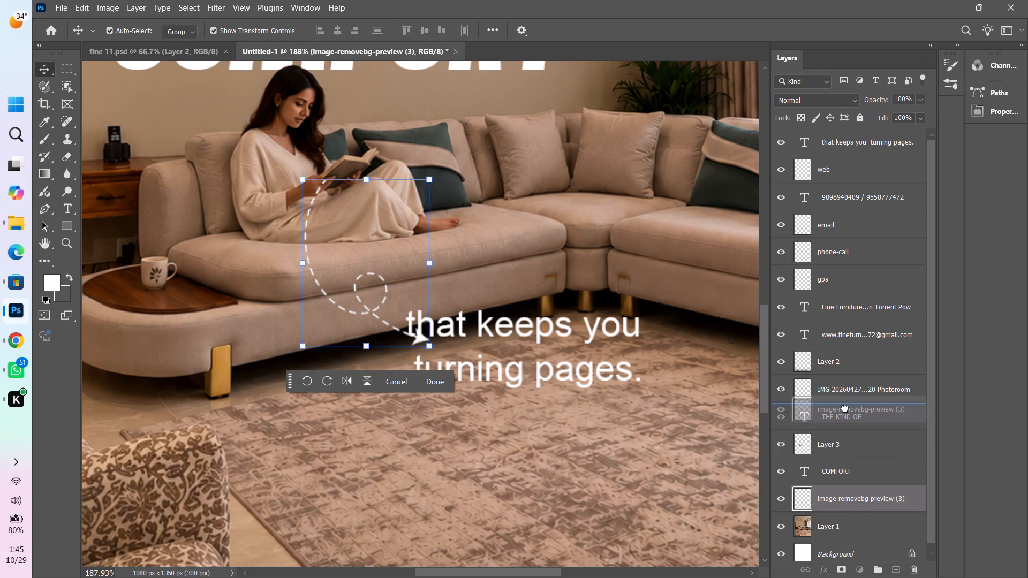
pyautogui.moveTo(845, 408); pyautogui.dragTo(844, 422)
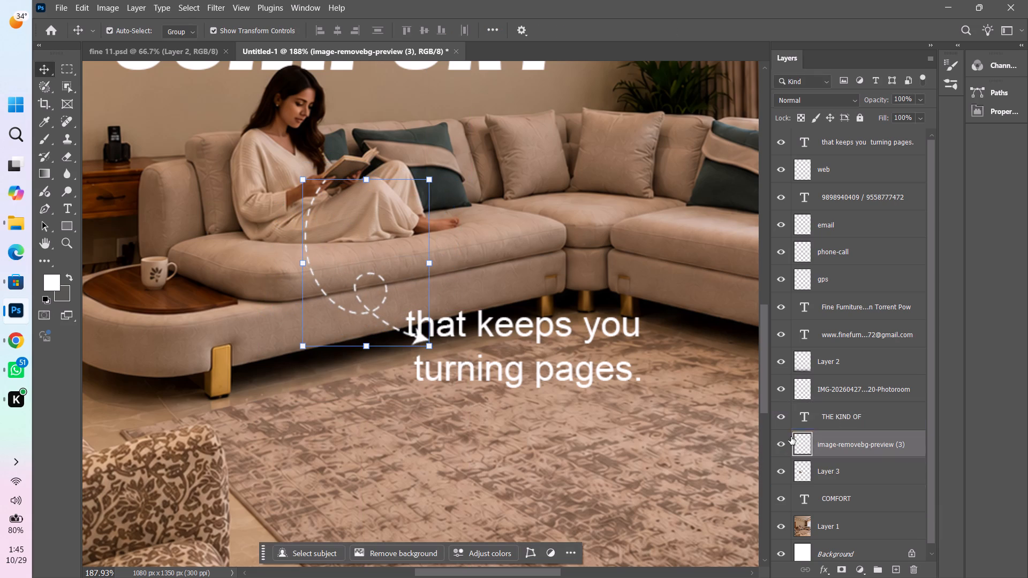
# Resize the dashed arrow to about 81% width and 94% height, rotate it about 3.3° and place it beside the tagline.
pyautogui.keyDown('shift'); pyautogui.moveTo(432, 348); pyautogui.dragTo(424, 346); pyautogui.keyUp('shift')
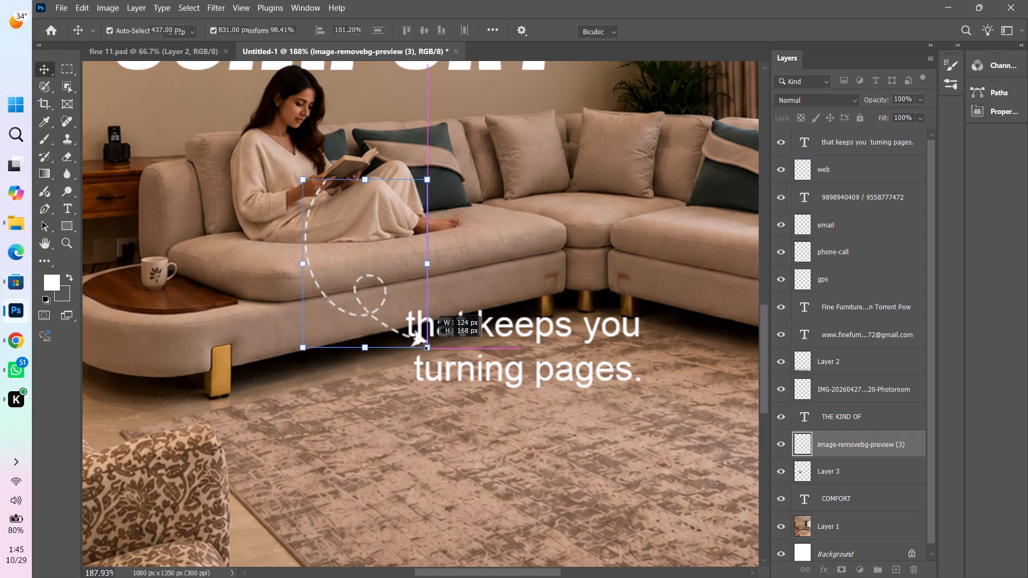
pyautogui.keyDown('shift'); pyautogui.moveTo(424, 346); pyautogui.dragTo(408, 337); pyautogui.keyUp('shift')
pyautogui.click(331, 252)
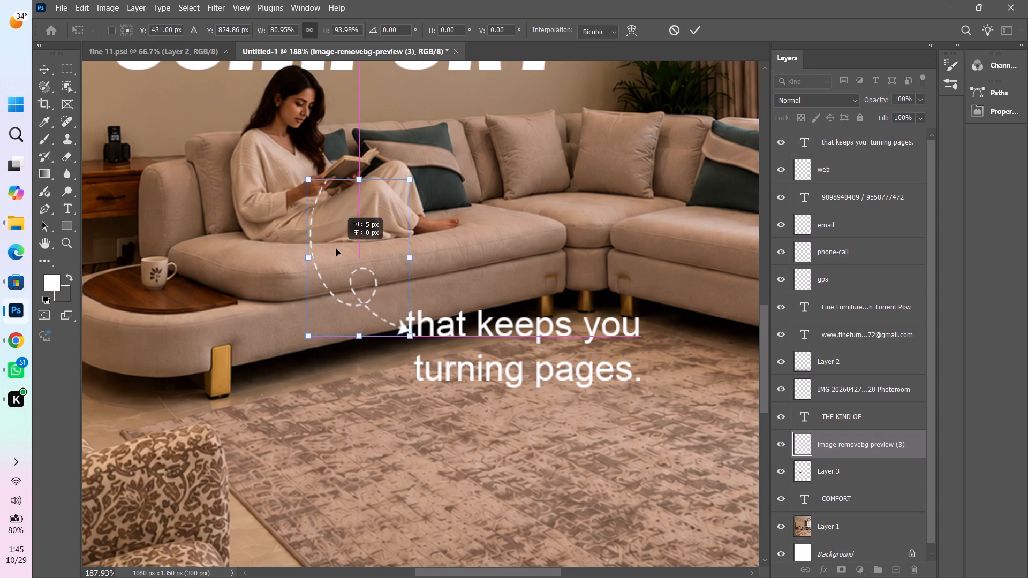
pyautogui.moveTo(292, 175); pyautogui.dragTo(298, 172)
pyautogui.click(698, 34)
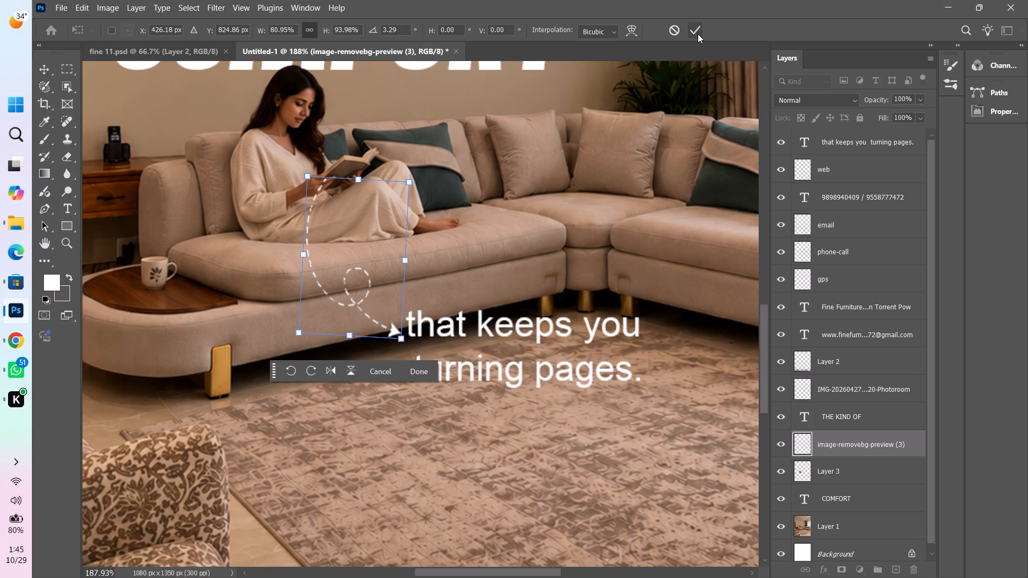
pyautogui.click(687, 134)
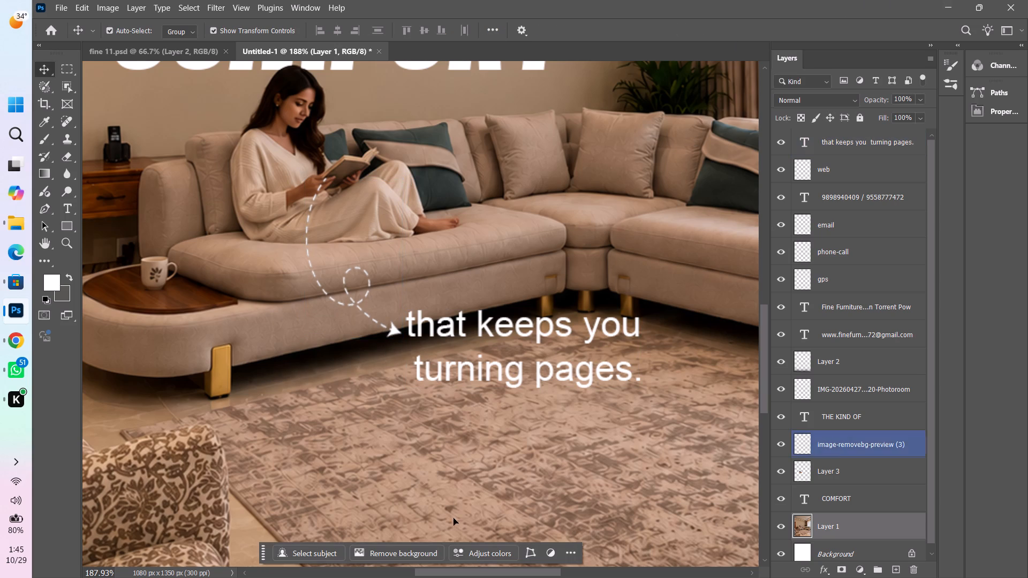
pyautogui.click(454, 518)
pyautogui.hotkey('ctrl', '0')
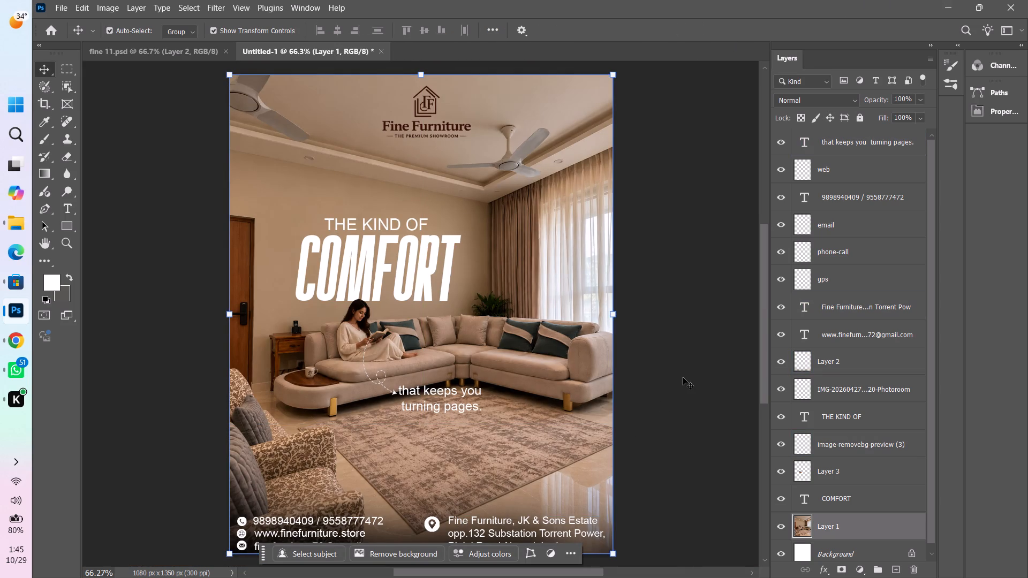
pyautogui.click(698, 373)
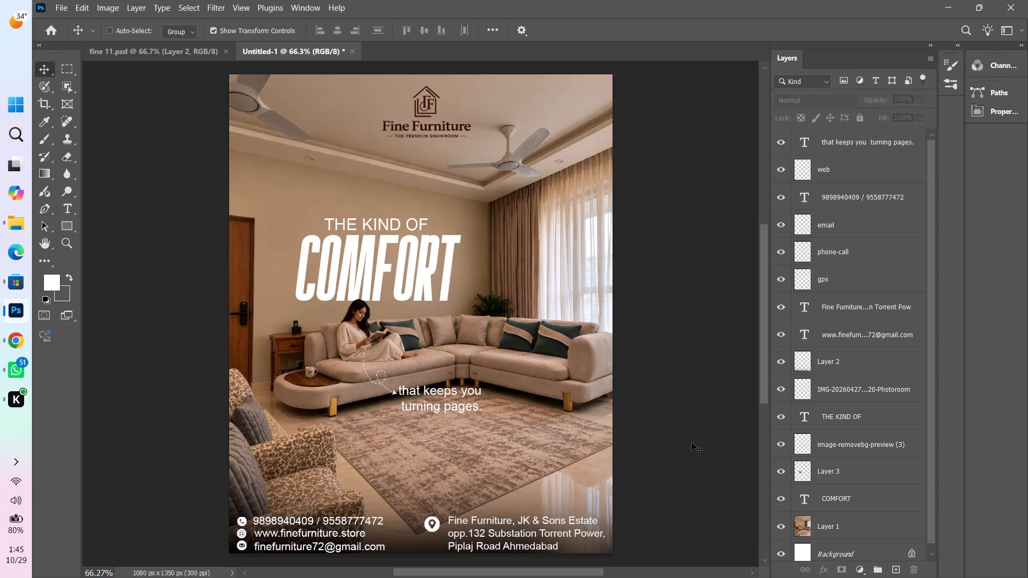
# Save the document as a Photoshop file named fine 12 in the Downloads > posts > fine folder.
pyautogui.hotkey('ctrl', 's')
pyautogui.click(56, 174)
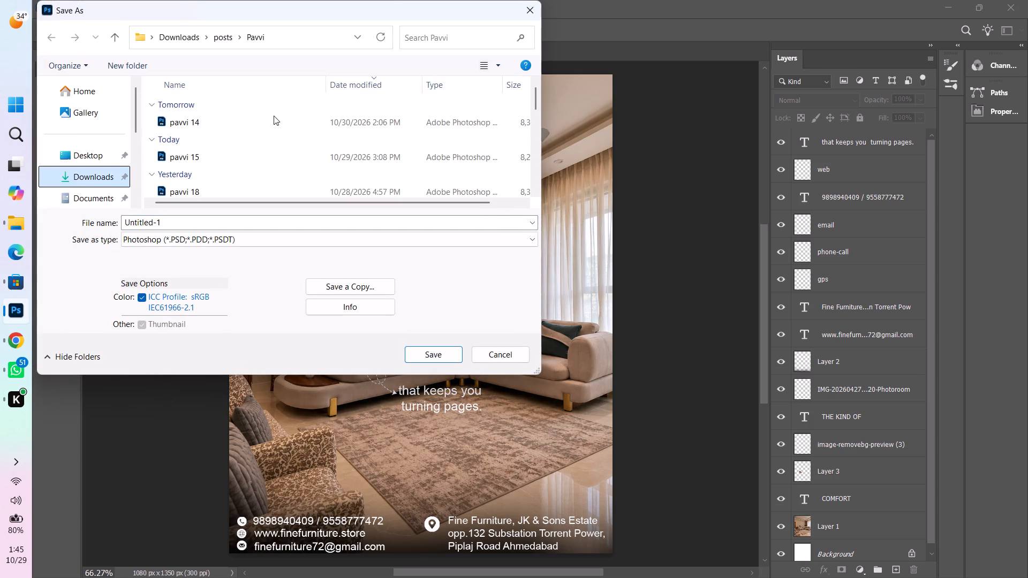
pyautogui.doubleClick(100, 177)
pyautogui.doubleClick(223, 123)
pyautogui.press('f')
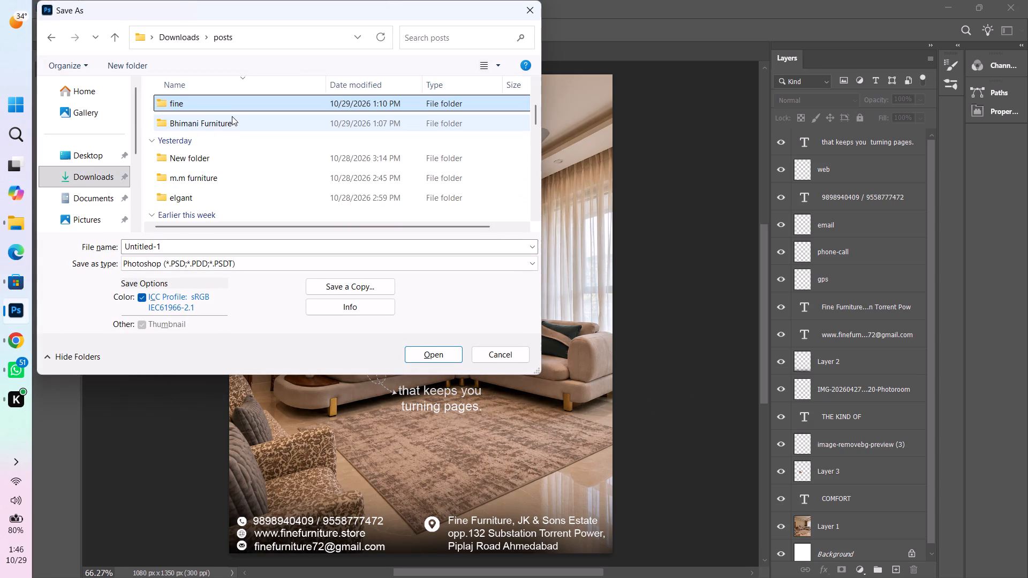
pyautogui.doubleClick(232, 97)
pyautogui.click(201, 147)
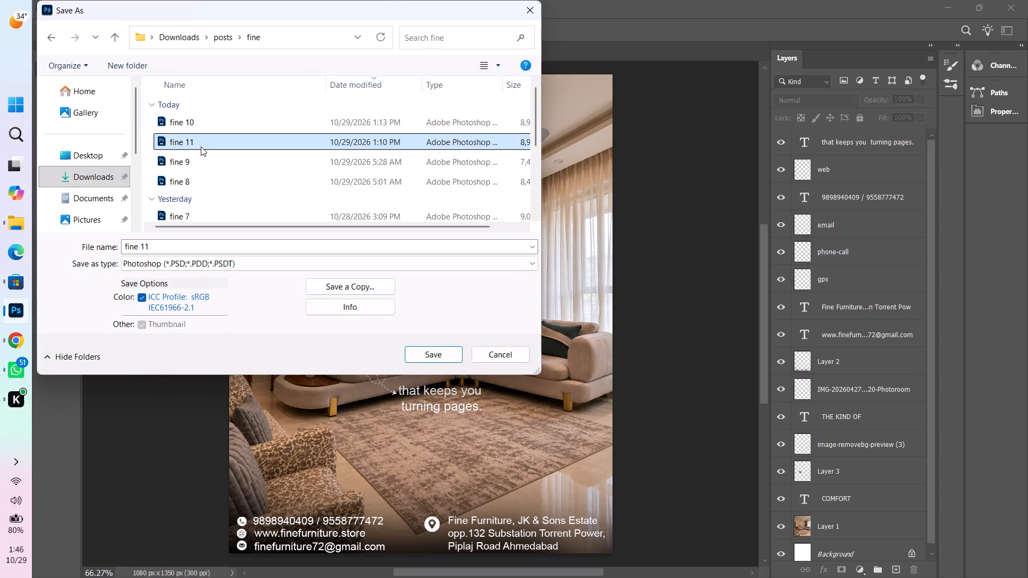
pyautogui.click(183, 254)
pyautogui.tripleClick(190, 244)
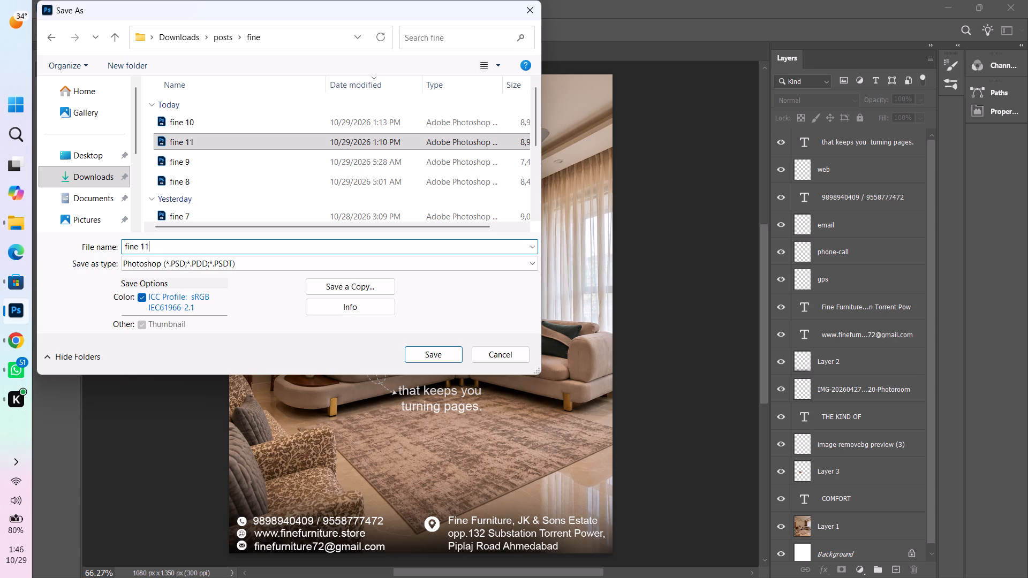
pyautogui.press('BackSpace')
pyautogui.press('2')
pyautogui.press('Return')
pyautogui.press('Return')
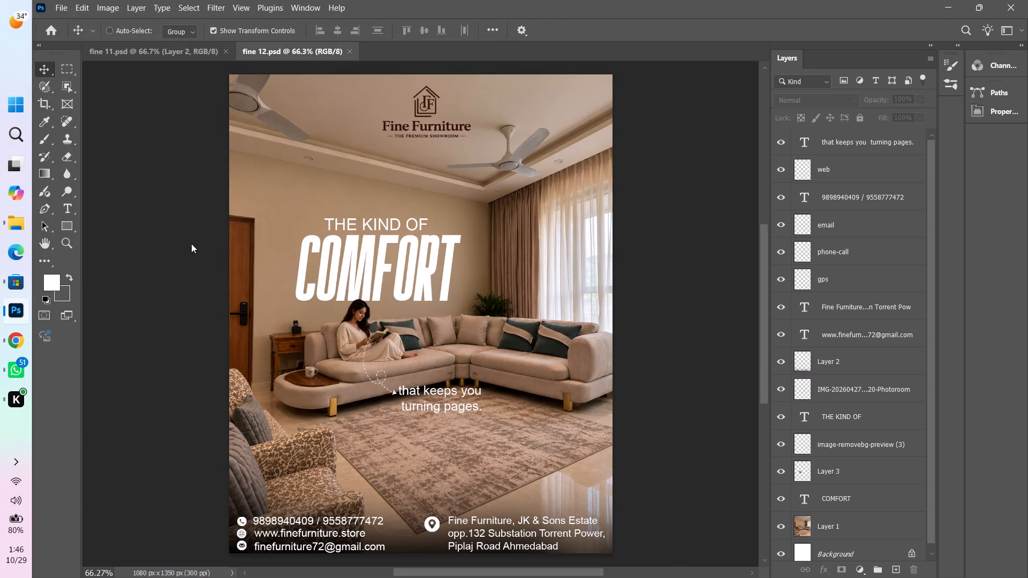
# Save a JPEG copy named fine 12 in the same folder at quality 12 with the Baseline ("Standard") format.
pyautogui.hotkey('ctrl', 'alt', 's')
pyautogui.doubleClick(206, 223)
pyautogui.press('BackSpace')
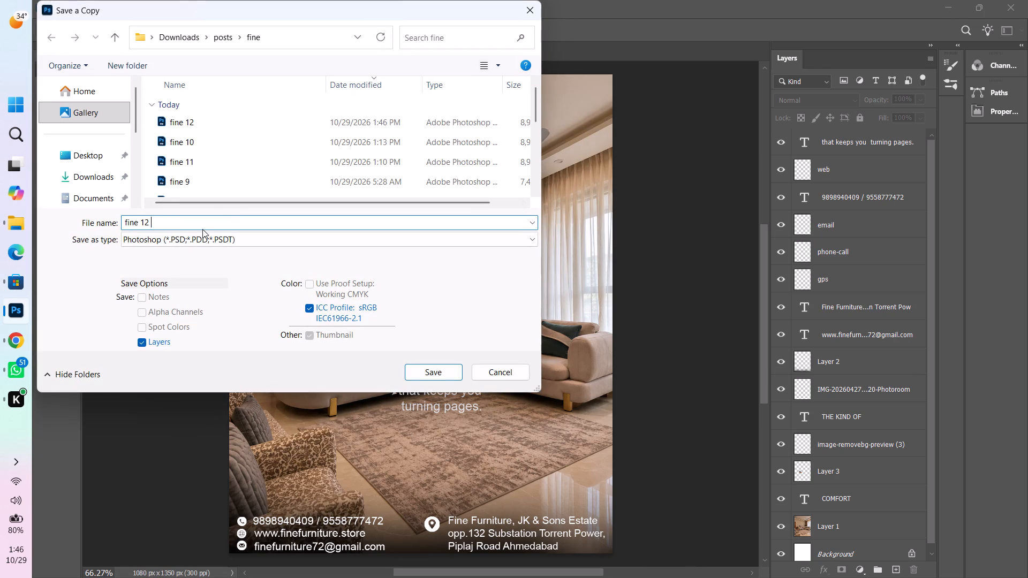
pyautogui.click(203, 235)
pyautogui.click(203, 361)
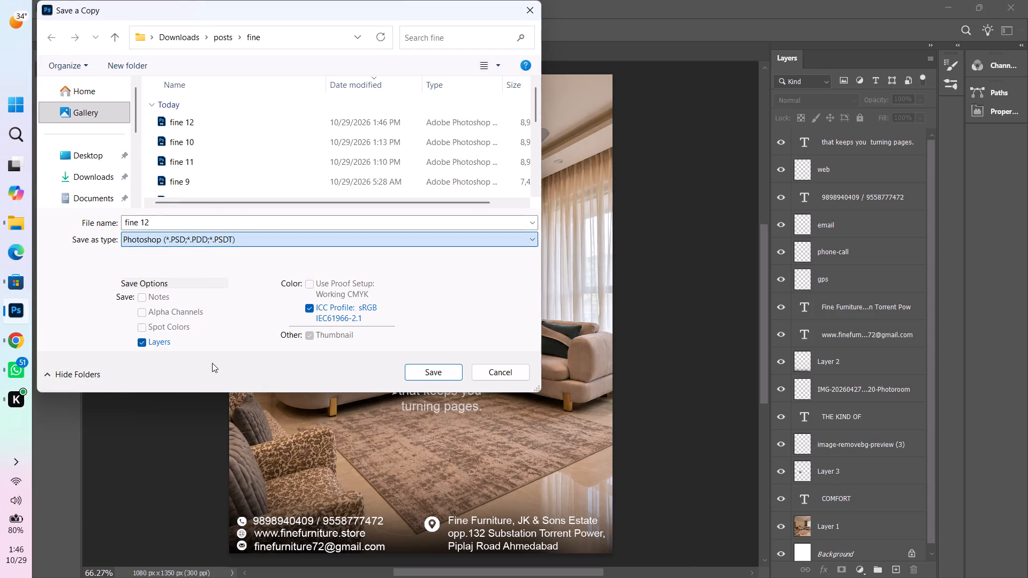
pyautogui.click(441, 367)
pyautogui.click(588, 127)
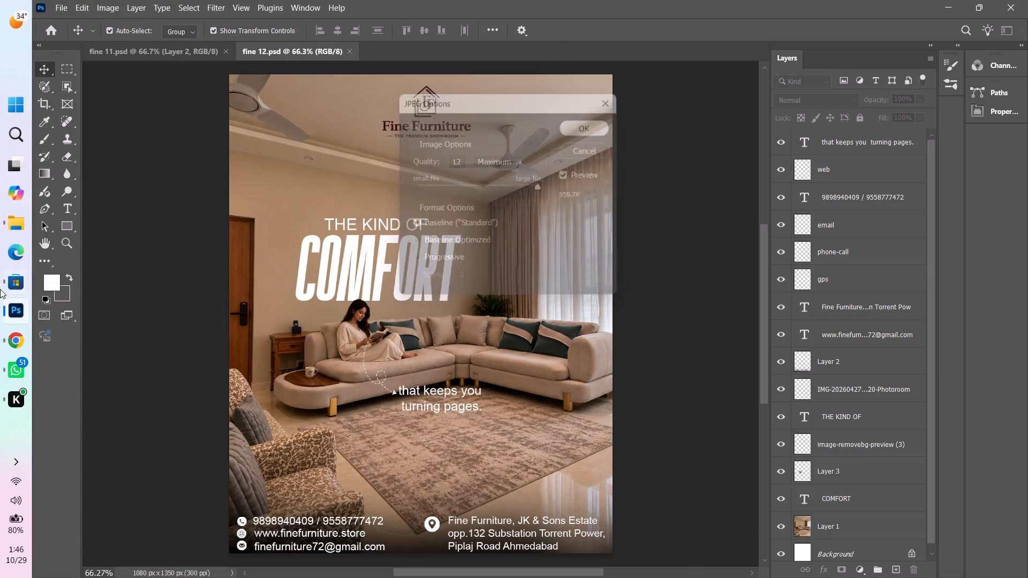
# Switch to File Explorer and copy the fine 12 JPEG image from the fine folder.
pyautogui.click(21, 221)
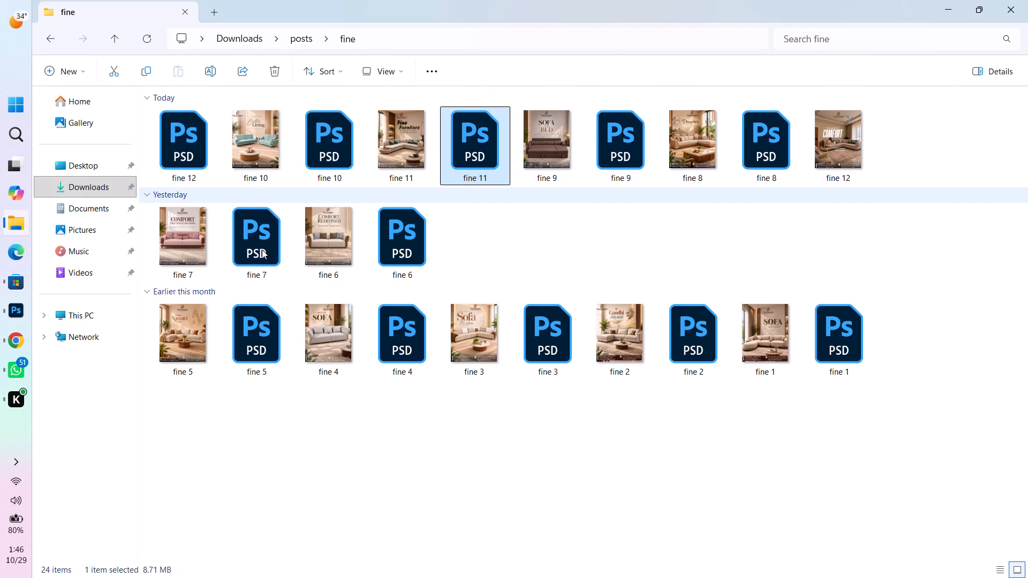
pyautogui.click(865, 135)
pyautogui.hotkey('ctrl', 'c')
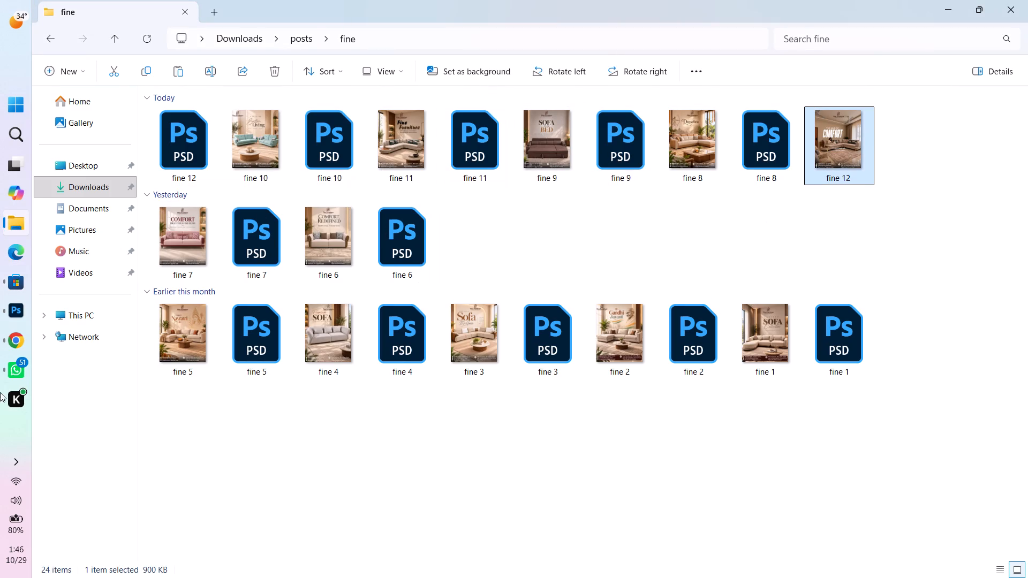
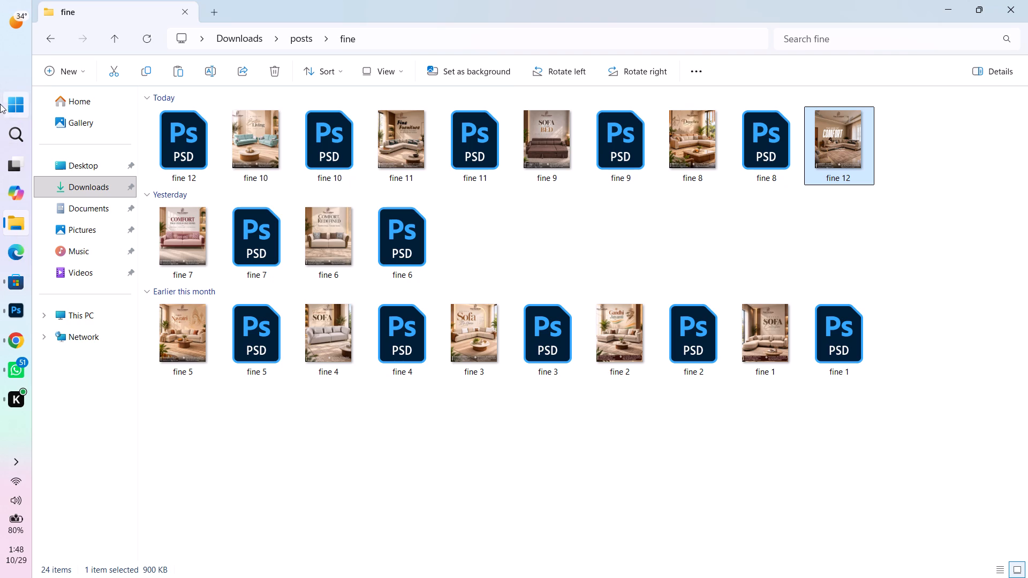
# Switch to Chrome and search Pinterest for "soaf chair post".
pyautogui.click(15, 351)
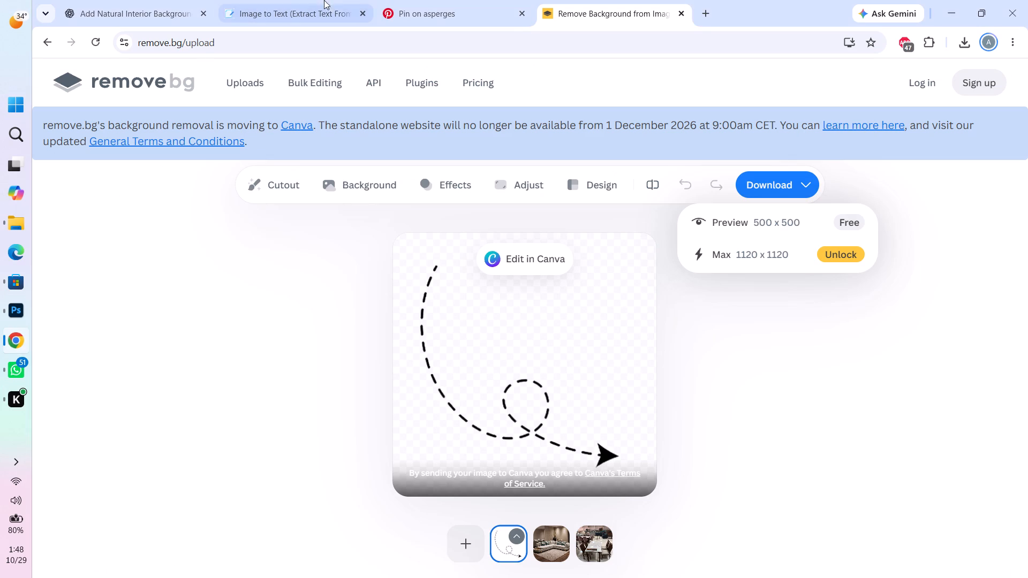
pyautogui.click(304, 0)
pyautogui.click(407, 16)
pyautogui.click(314, 81)
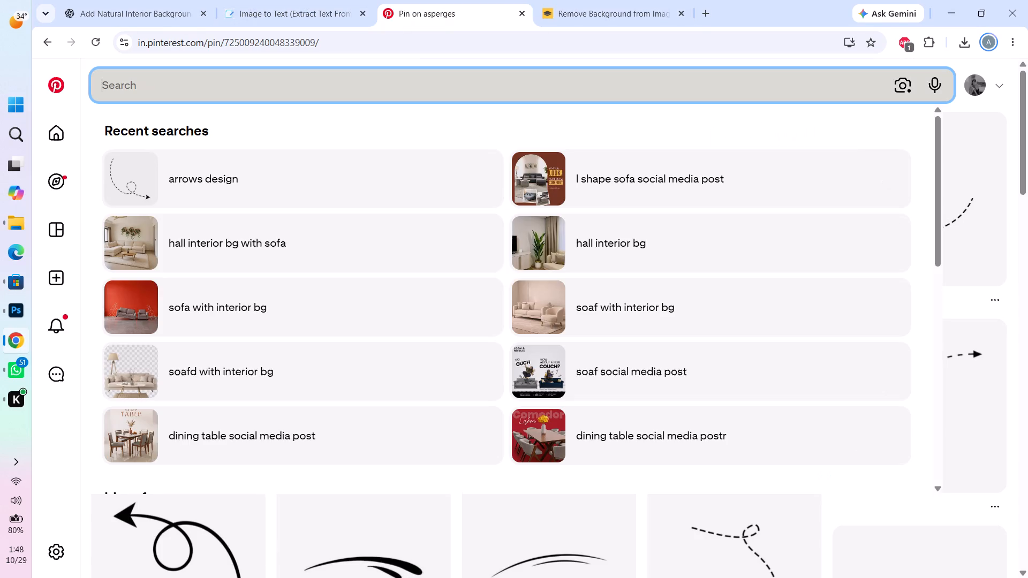
pyautogui.write('soaf chair')
pyautogui.press('space')
pyautogui.write('post')
pyautogui.press('space')
pyautogui.press('Return')
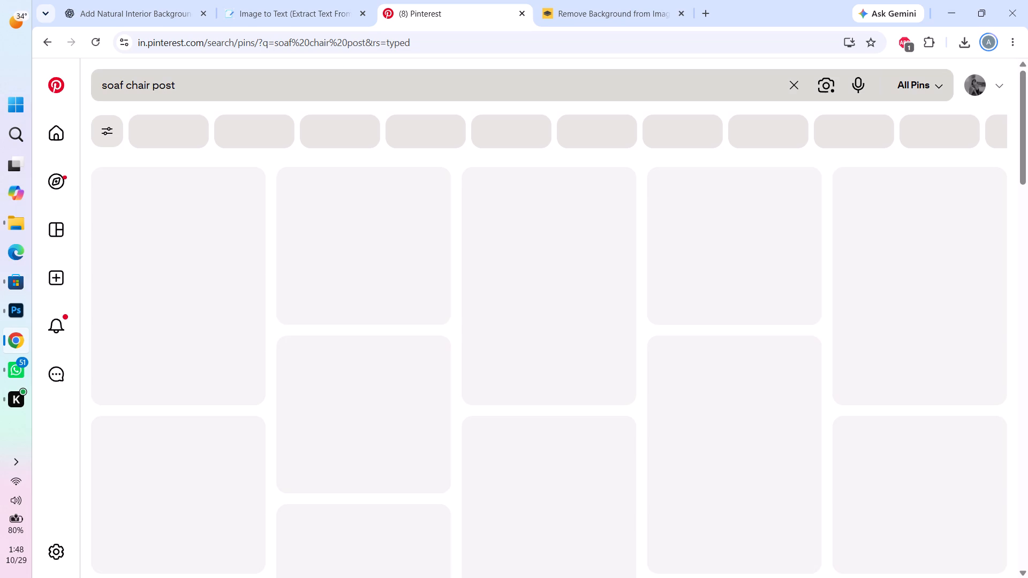
# Open the "DEFINE YOUR SPACE" pin with the woman in the dark green armchair and copy its image.
pyautogui.scroll(-4, 796, 379)
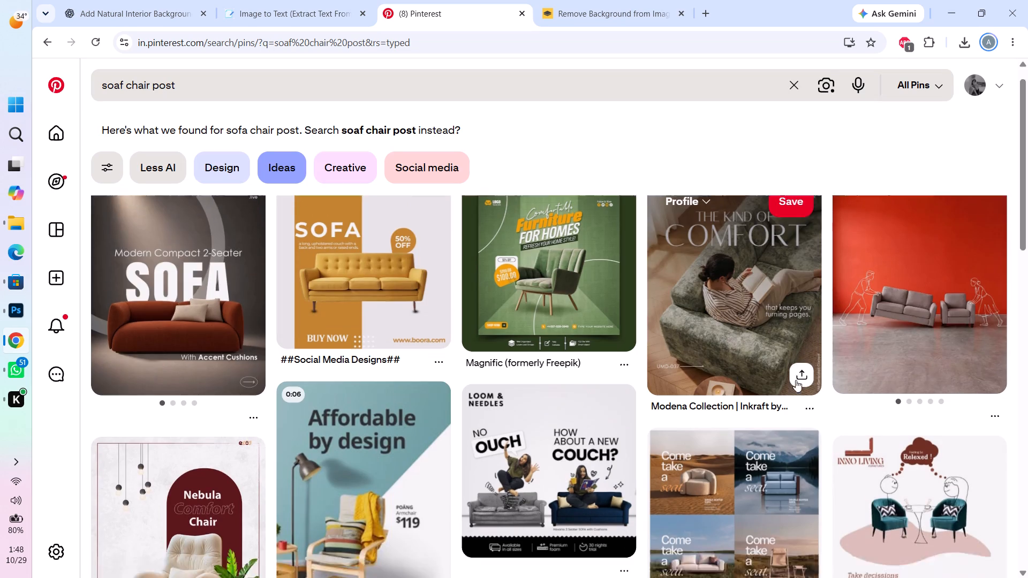
pyautogui.scroll(5, 497, 400)
pyautogui.scroll(-4, 921, 365)
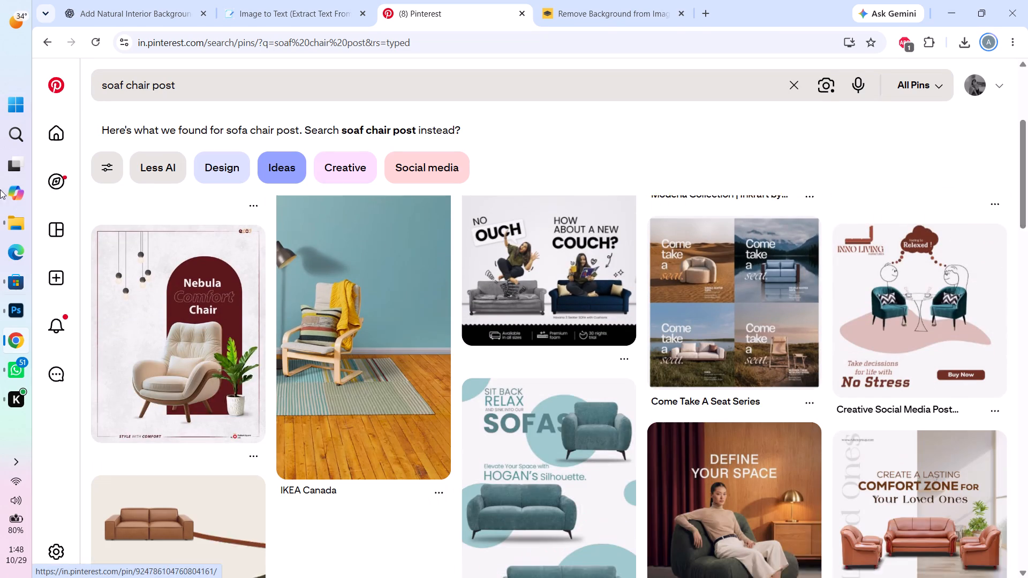
pyautogui.scroll(-1, 308, 303)
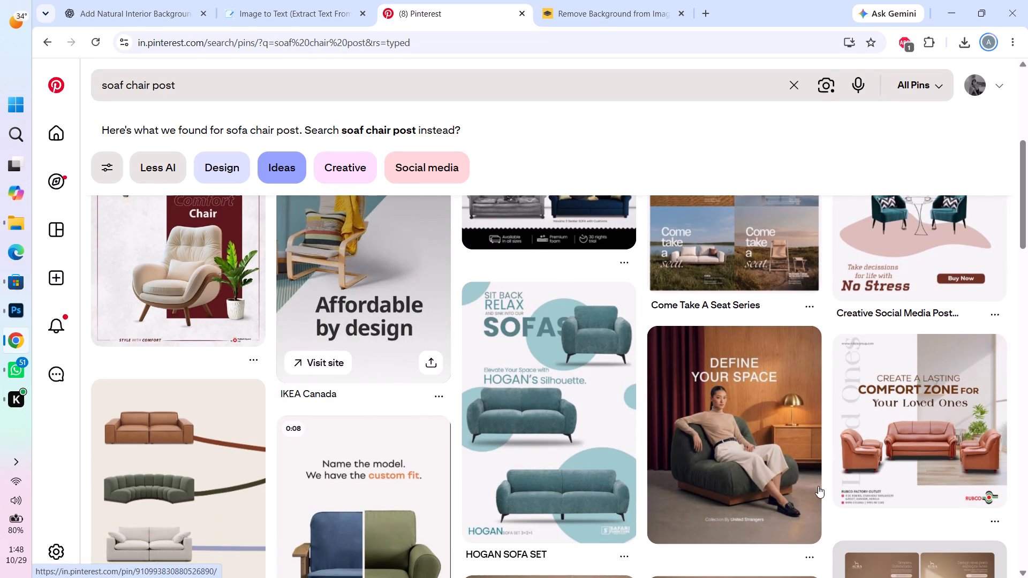
pyautogui.click(751, 437)
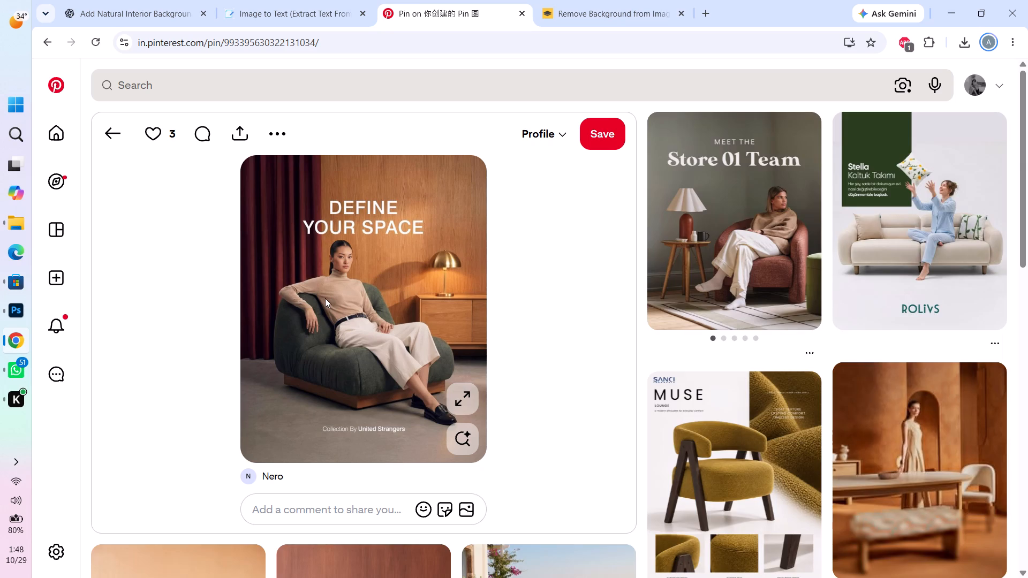
pyautogui.rightClick(325, 298)
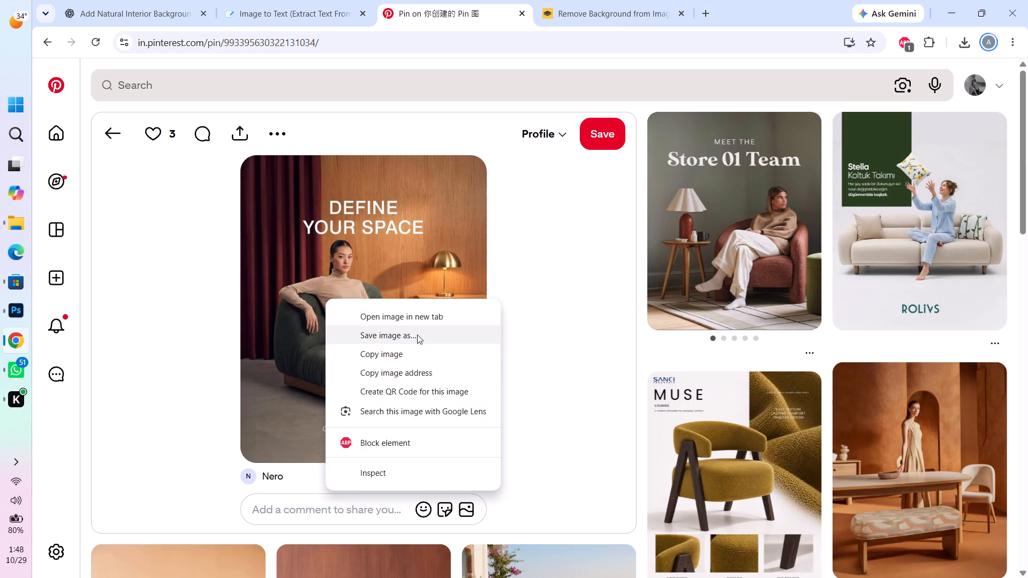
pyautogui.click(432, 358)
pyautogui.scroll(-4, 576, 462)
pyautogui.scroll(-1, 572, 513)
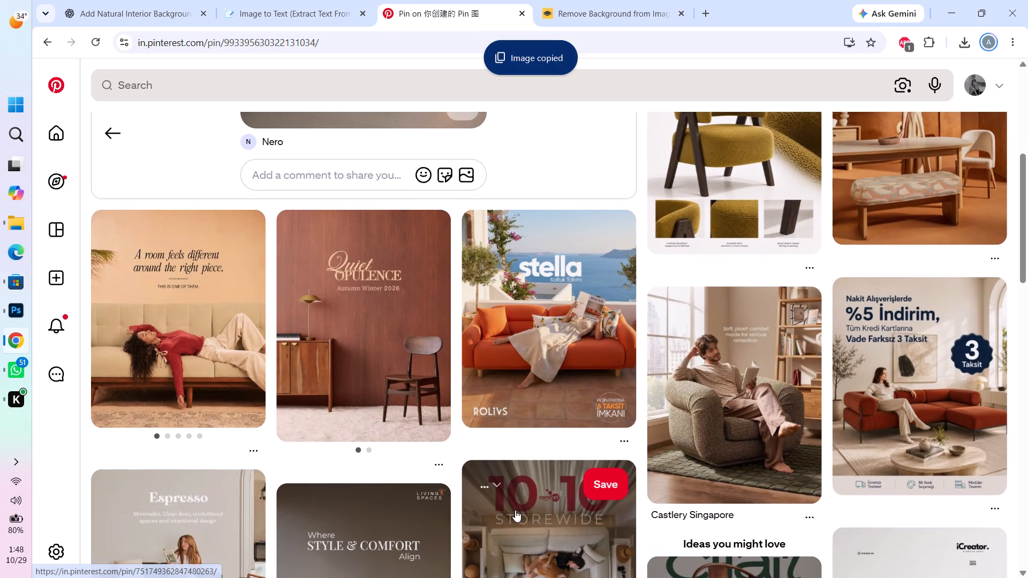
pyautogui.click(235, 223)
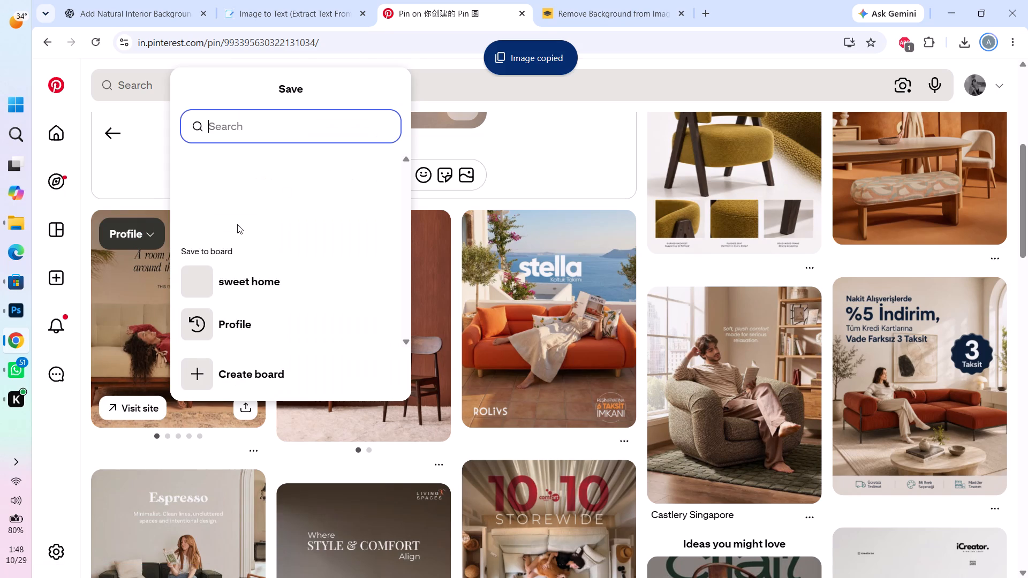
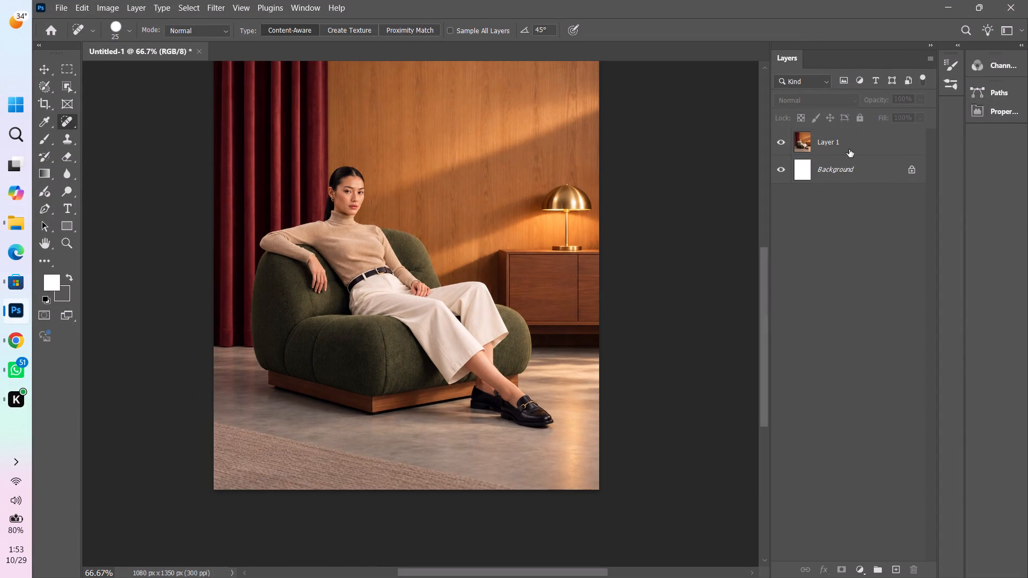
pyautogui.click(849, 148)
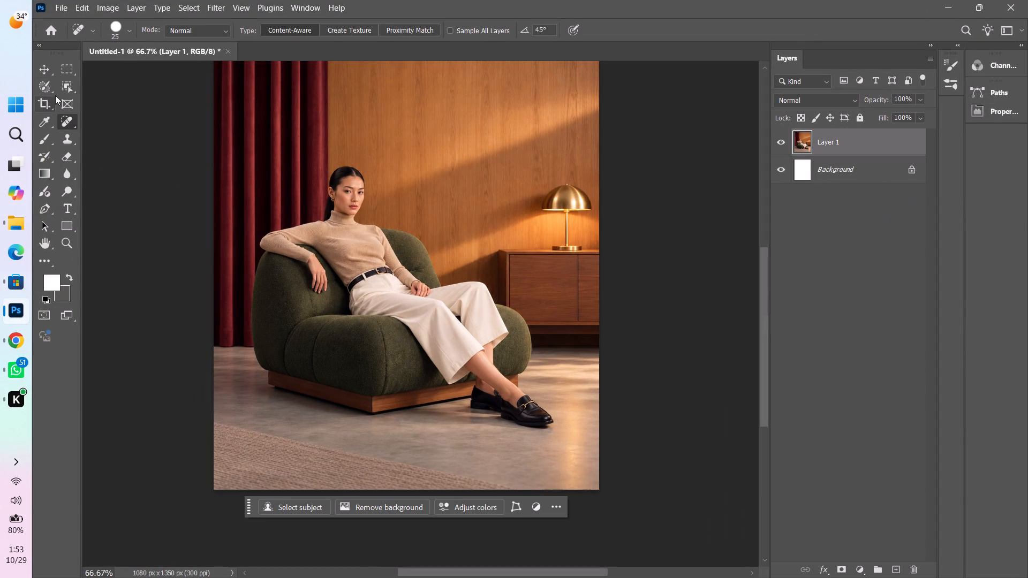
pyautogui.click(63, 87)
pyautogui.moveTo(584, 438); pyautogui.dragTo(398, 183)
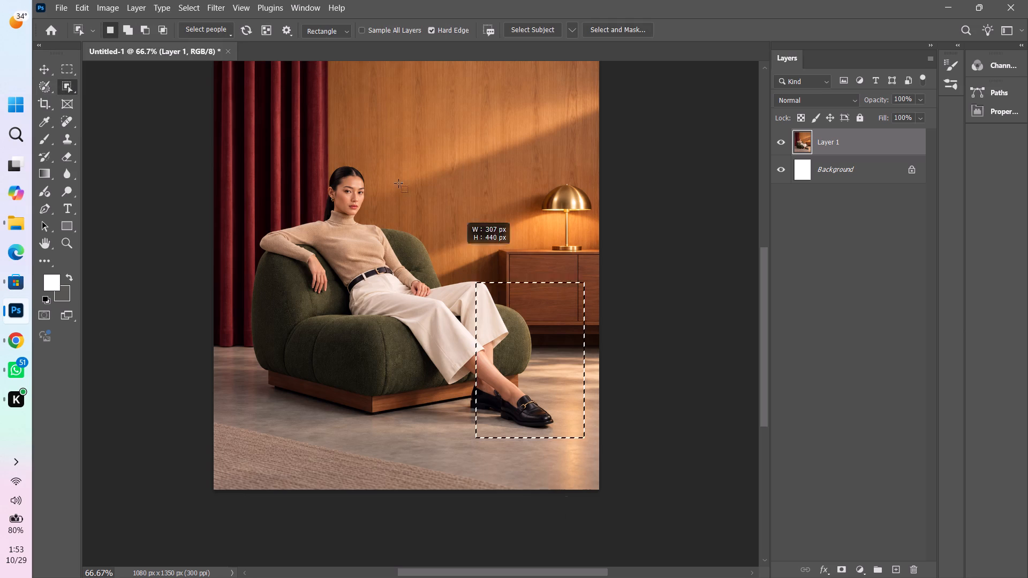
pyautogui.moveTo(398, 183); pyautogui.dragTo(216, 145)
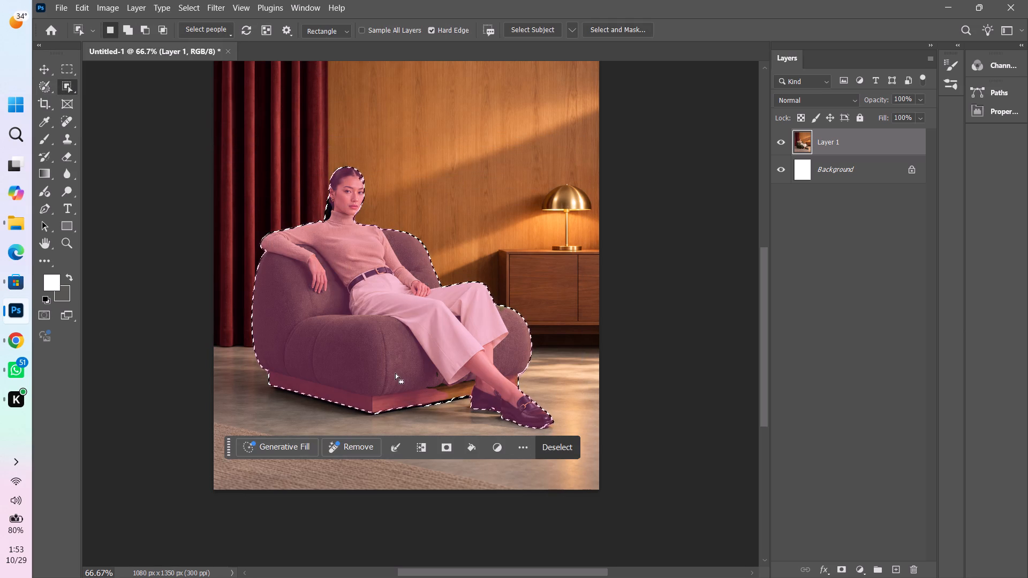
pyautogui.hotkey('ctrl', 'j')
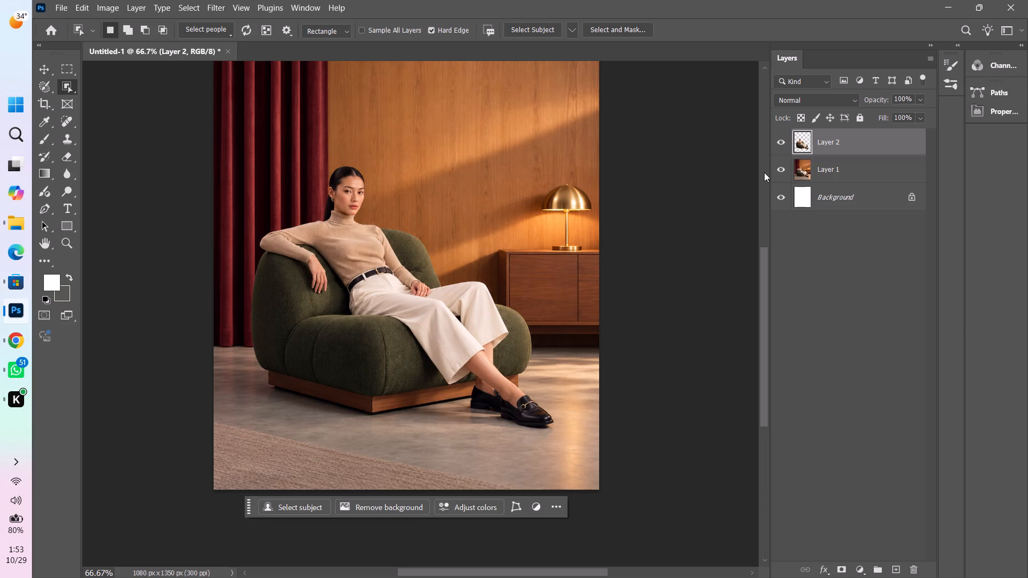
pyautogui.click(776, 169)
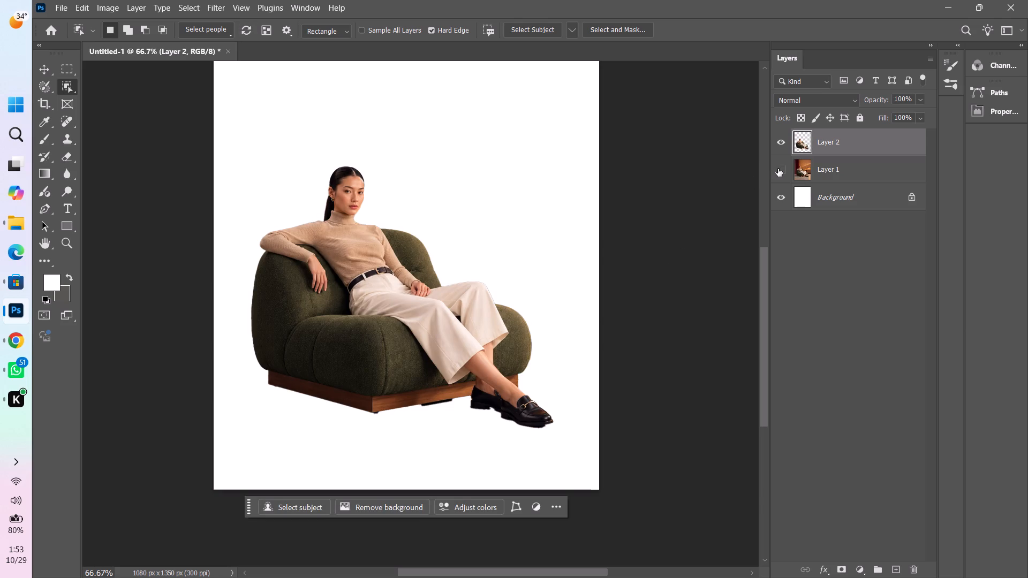
pyautogui.click(778, 169)
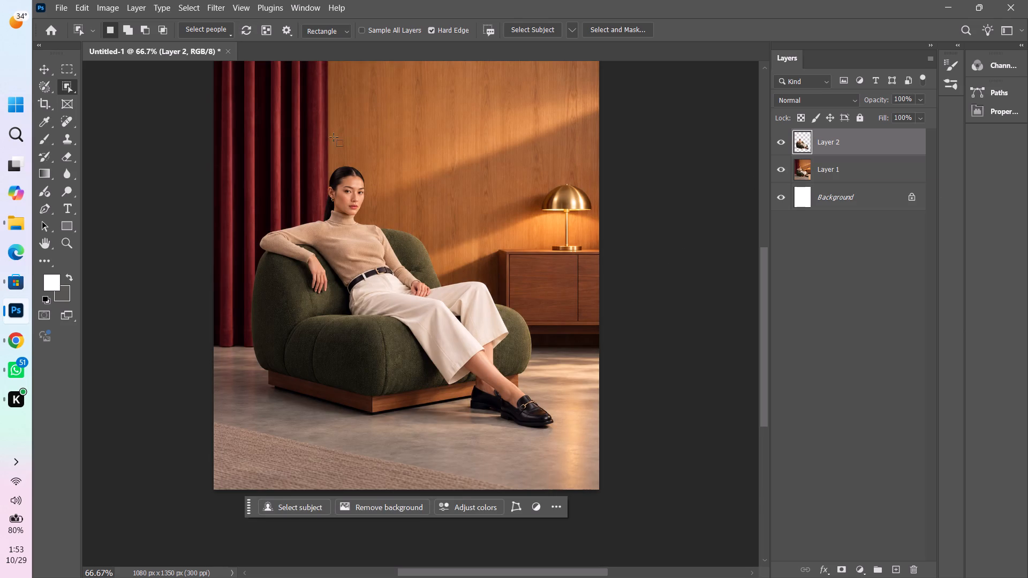
# Add the copied ELIT text in white 18 pt Arial on the wooden wall above the armchair.
pyautogui.press('t')
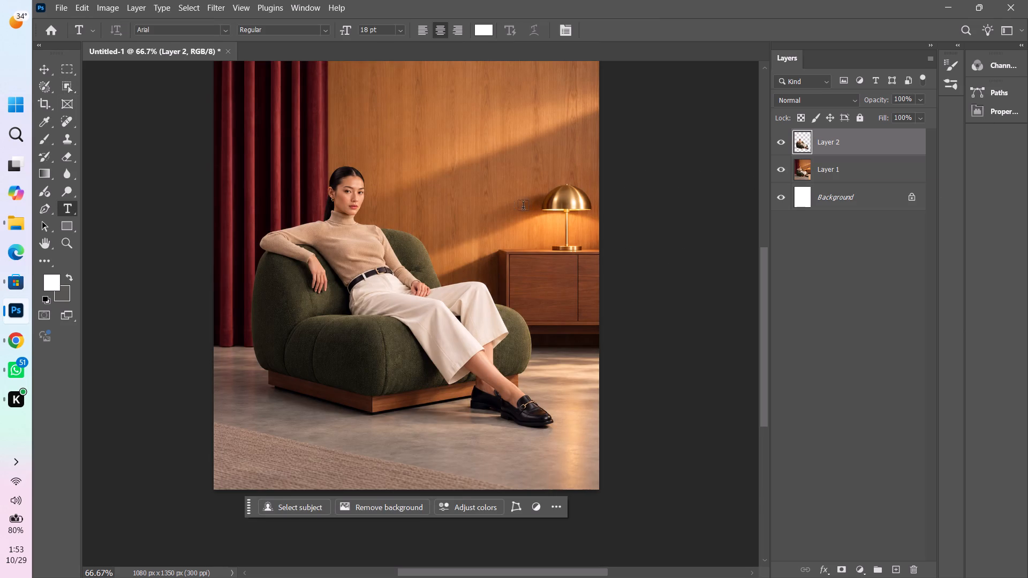
pyautogui.click(430, 156)
pyautogui.hotkey('ctrl', 'v')
pyautogui.hotkey('ctrl', 'BackSpace')
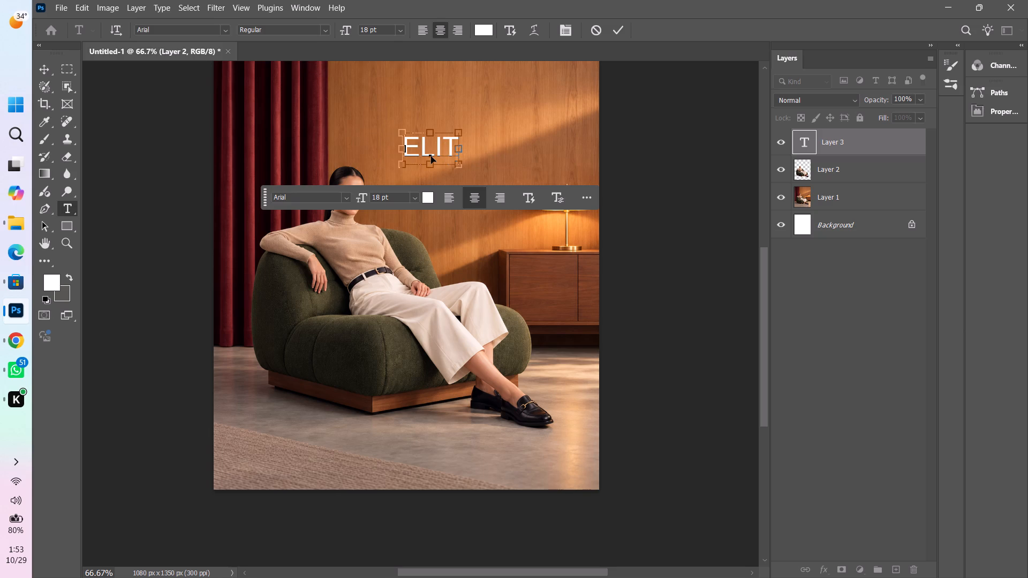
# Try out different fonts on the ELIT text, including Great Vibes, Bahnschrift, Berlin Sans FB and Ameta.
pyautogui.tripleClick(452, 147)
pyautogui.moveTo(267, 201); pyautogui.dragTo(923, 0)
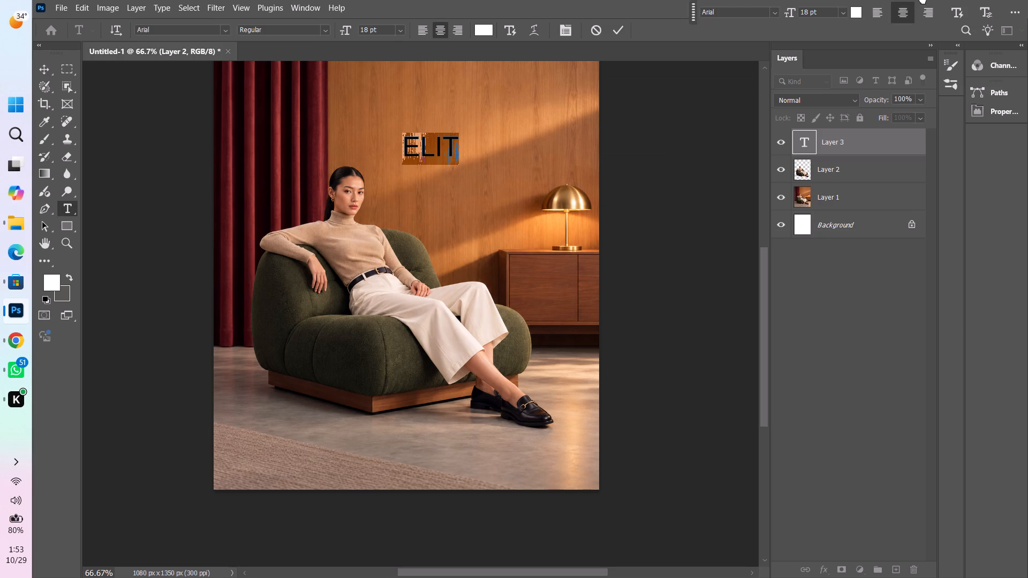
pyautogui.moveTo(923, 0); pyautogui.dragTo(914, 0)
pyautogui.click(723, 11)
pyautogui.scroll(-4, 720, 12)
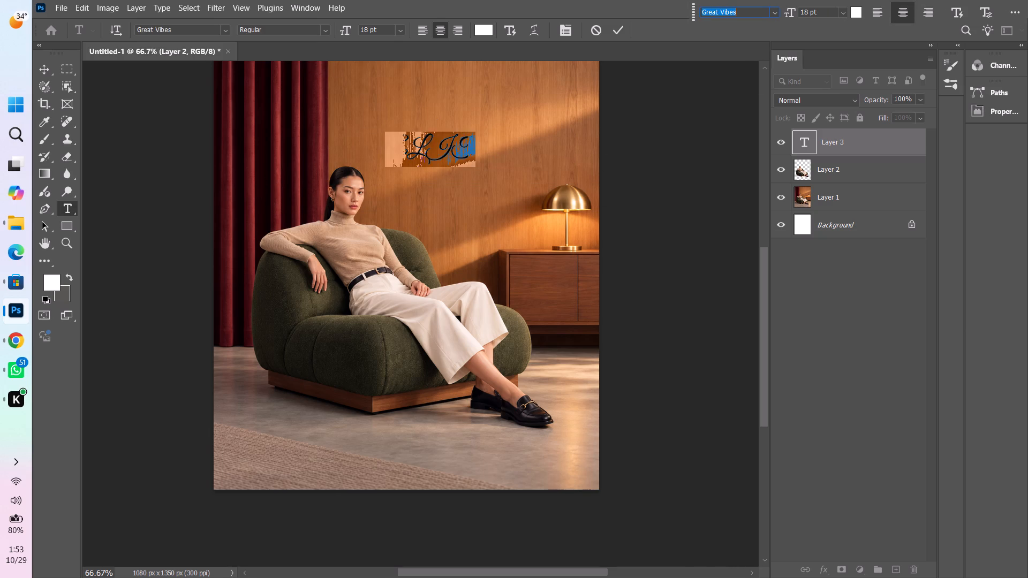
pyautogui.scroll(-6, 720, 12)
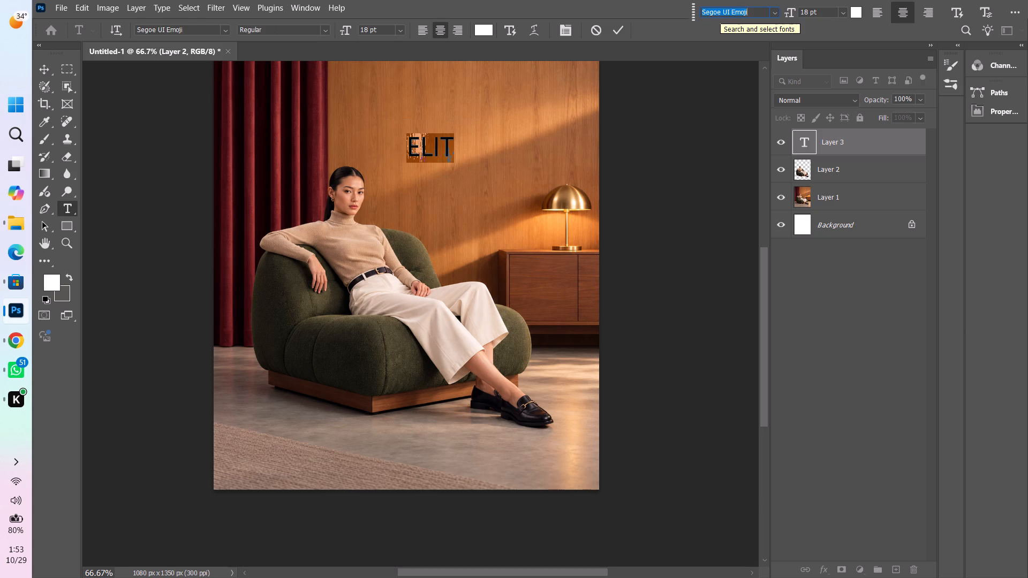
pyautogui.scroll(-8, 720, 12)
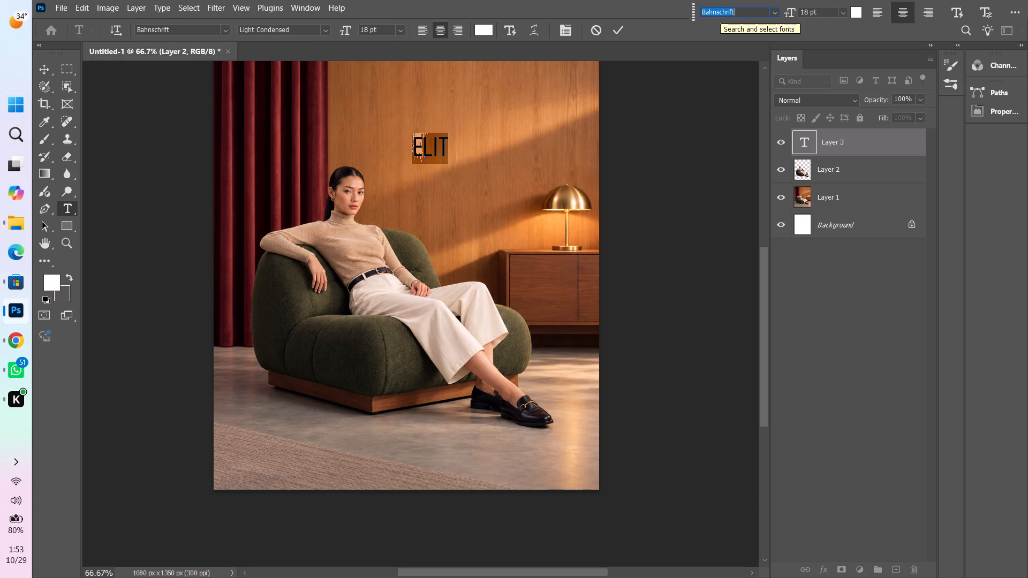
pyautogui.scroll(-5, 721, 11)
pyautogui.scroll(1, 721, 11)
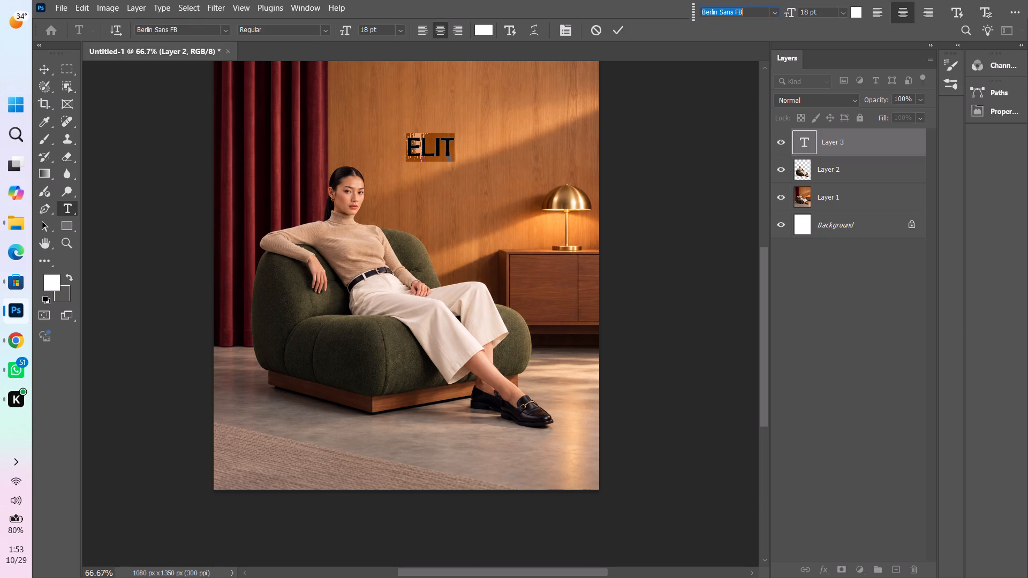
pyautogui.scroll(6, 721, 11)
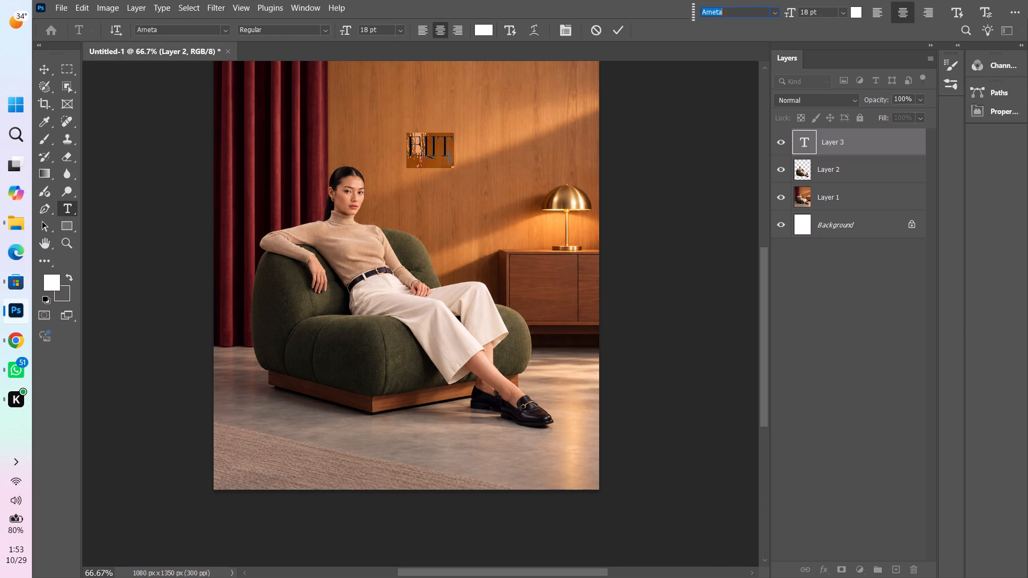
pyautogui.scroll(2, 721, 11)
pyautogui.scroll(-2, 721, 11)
# Check the ELIT lettering on the Pinterest chair reference in Chrome, return to Photoshop, and set the text's font to Bernard MT Condensed.
pyautogui.click(18, 349)
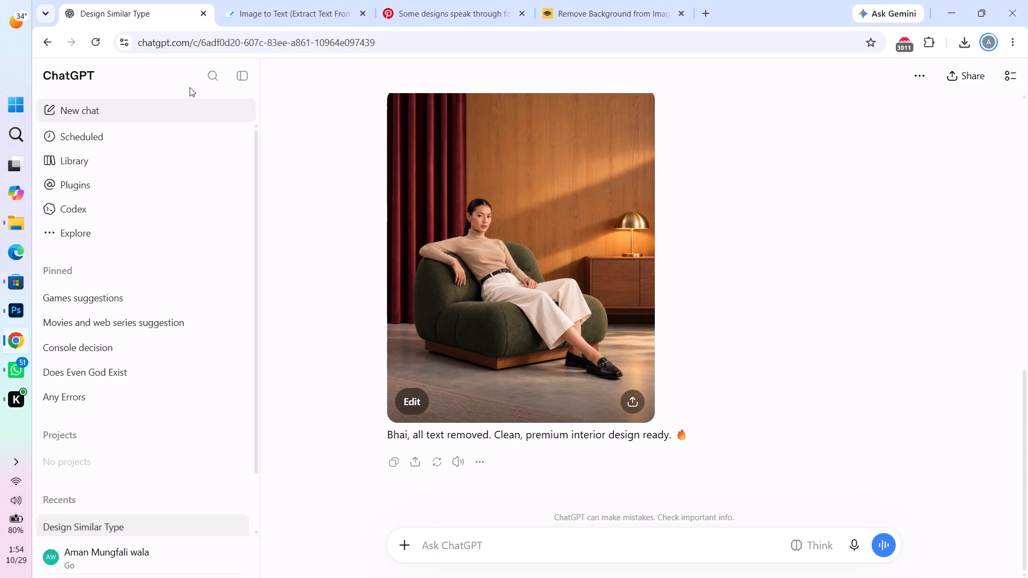
pyautogui.click(236, 0)
pyautogui.click(408, 0)
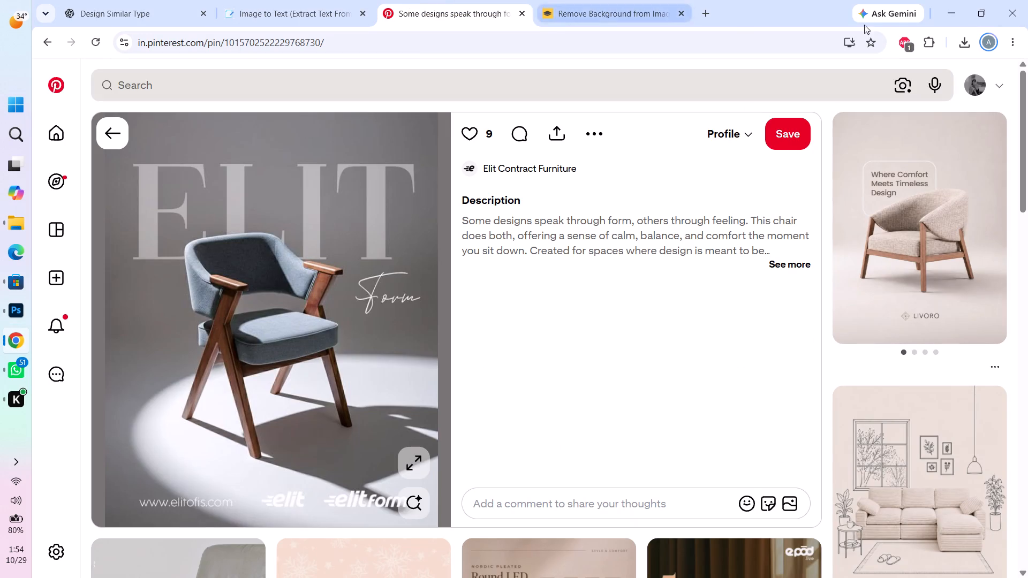
pyautogui.click(953, 5)
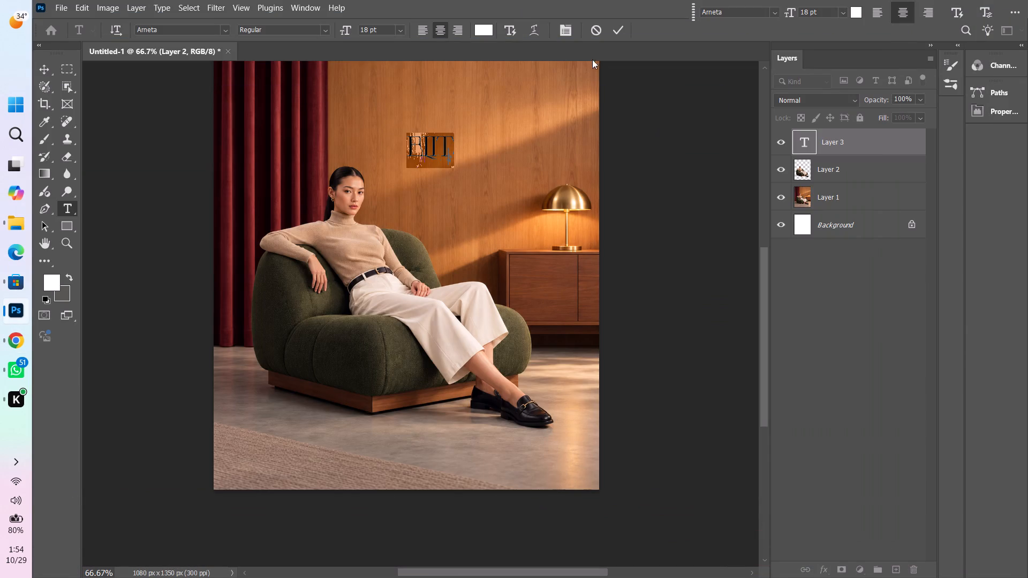
pyautogui.scroll(-2, 744, 13)
pyautogui.click(744, 13)
pyautogui.scroll(-2, 744, 13)
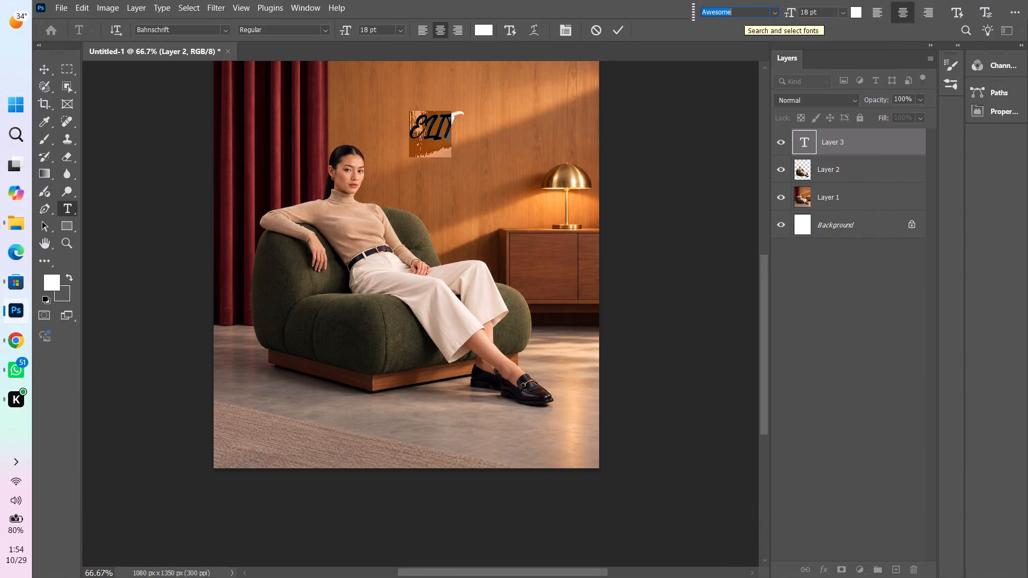
pyautogui.scroll(-6, 744, 13)
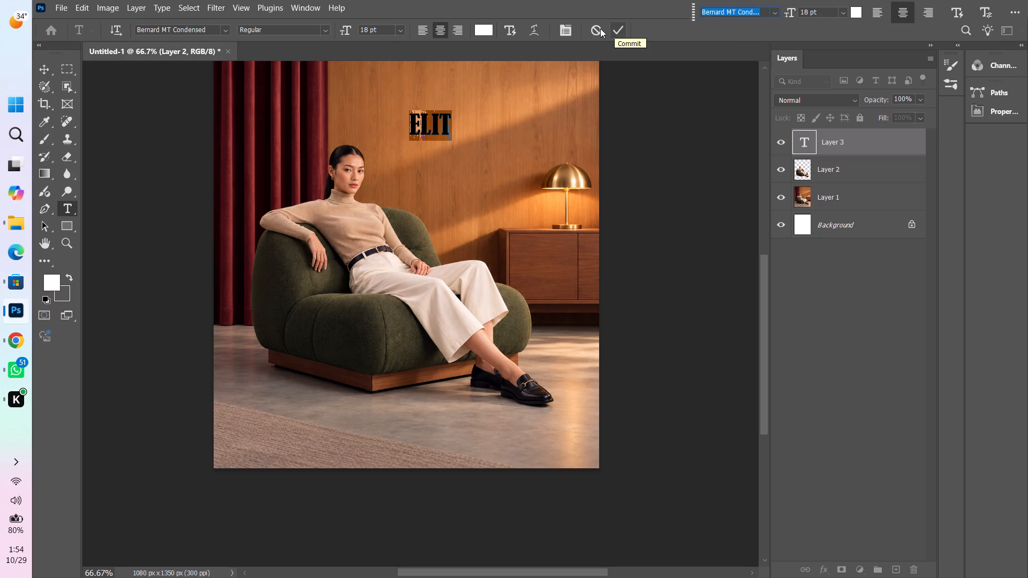
pyautogui.click(620, 27)
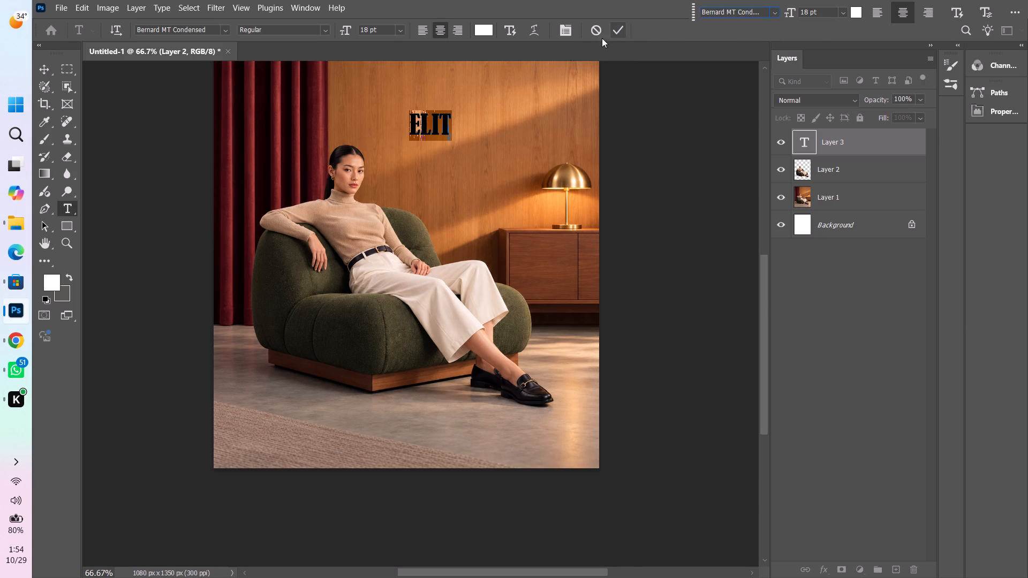
pyautogui.click(328, 28)
pyautogui.click(327, 28)
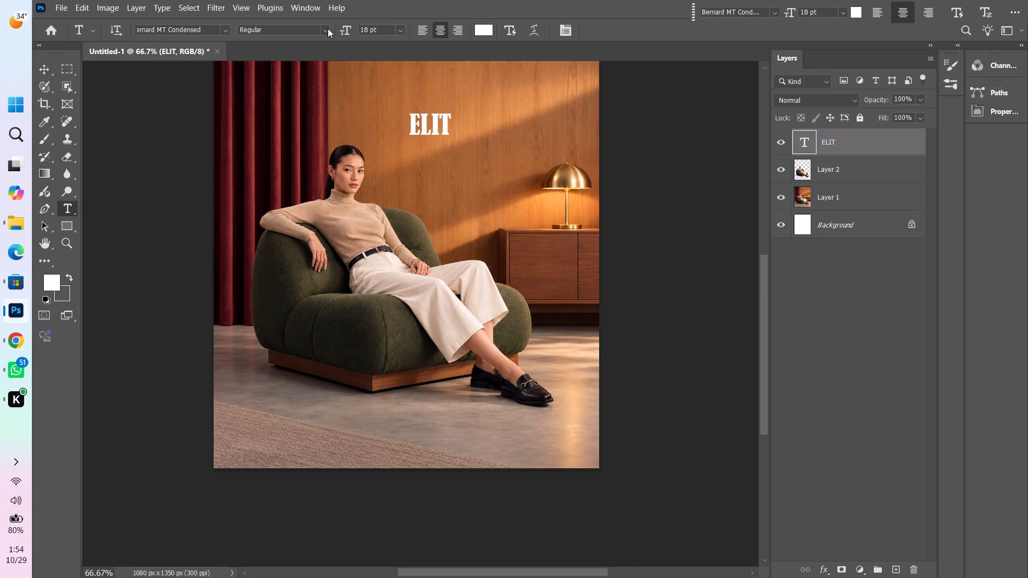
# Move the ELIT text layer between the cut-out Layer 2 and the full image on Layer 1.
pyautogui.press('v')
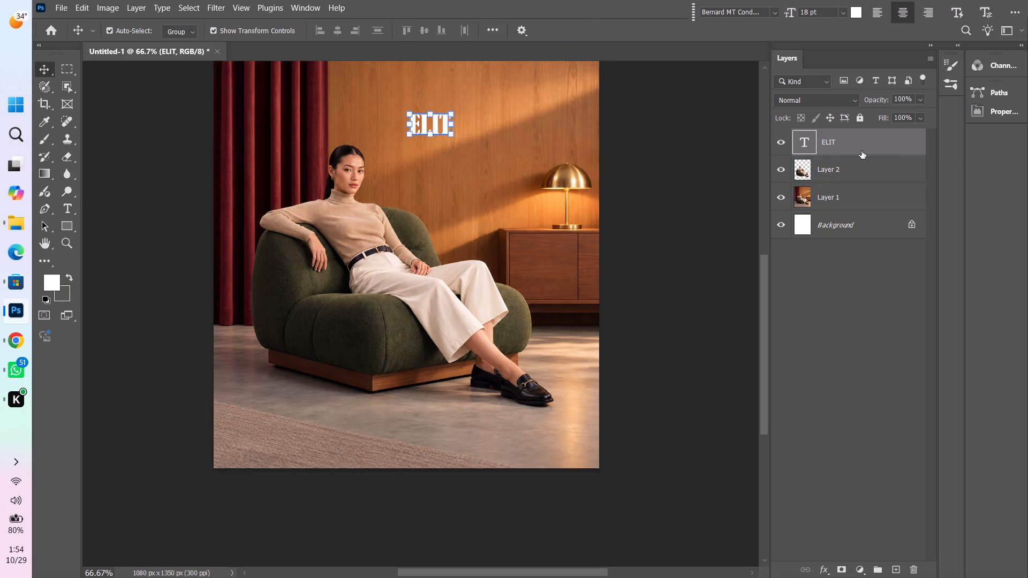
pyautogui.moveTo(861, 146); pyautogui.dragTo(850, 181)
# Scale the ELIT text to about 409% and position it on the wall, partly behind the woman and armchair.
pyautogui.moveTo(452, 134); pyautogui.dragTo(477, 144)
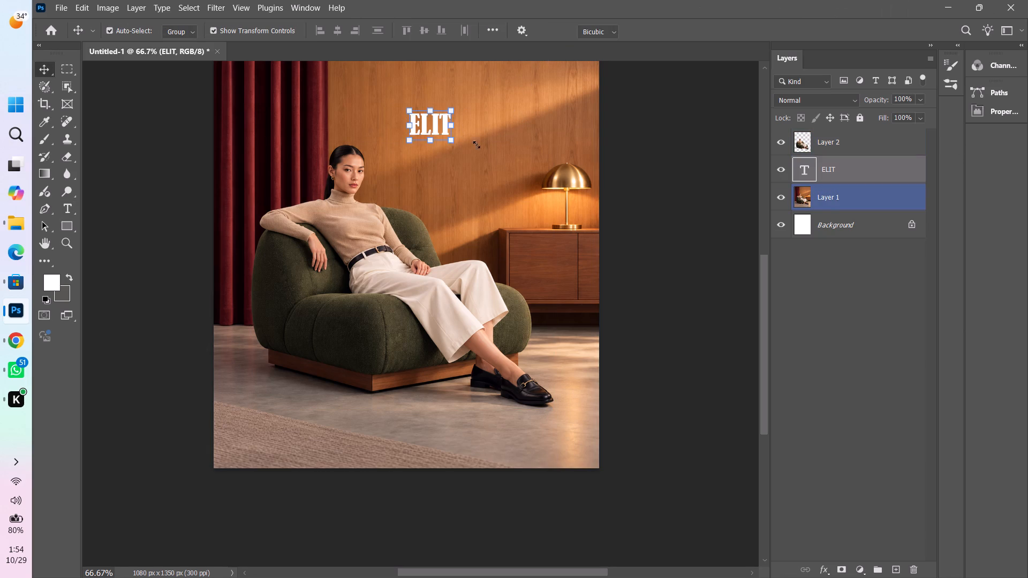
pyautogui.moveTo(477, 144); pyautogui.dragTo(580, 202)
pyautogui.moveTo(525, 158); pyautogui.dragTo(473, 170)
pyautogui.press('space')
pyautogui.press('v')
pyautogui.moveTo(490, 395); pyautogui.dragTo(487, 439)
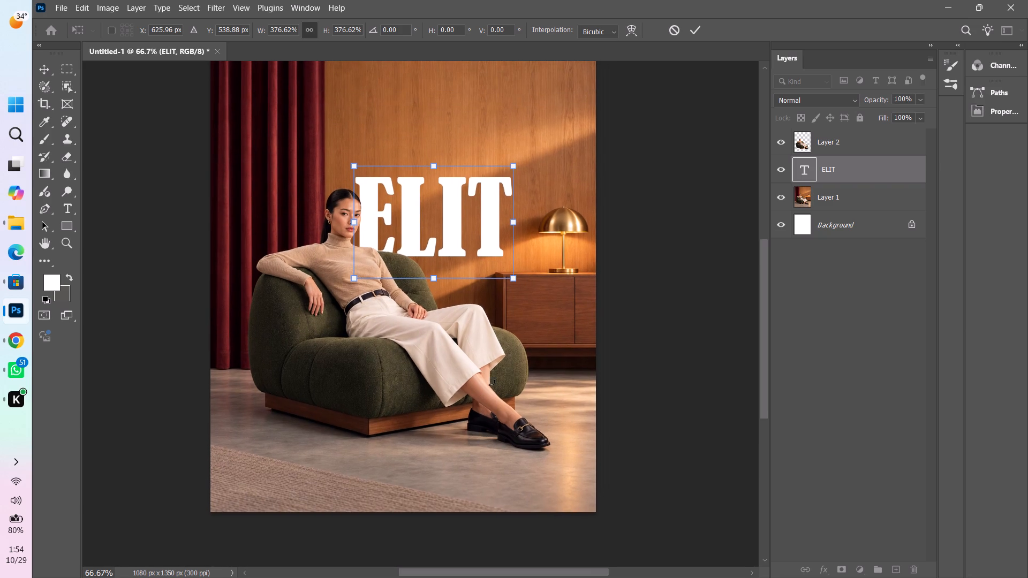
pyautogui.moveTo(518, 164); pyautogui.dragTo(524, 156)
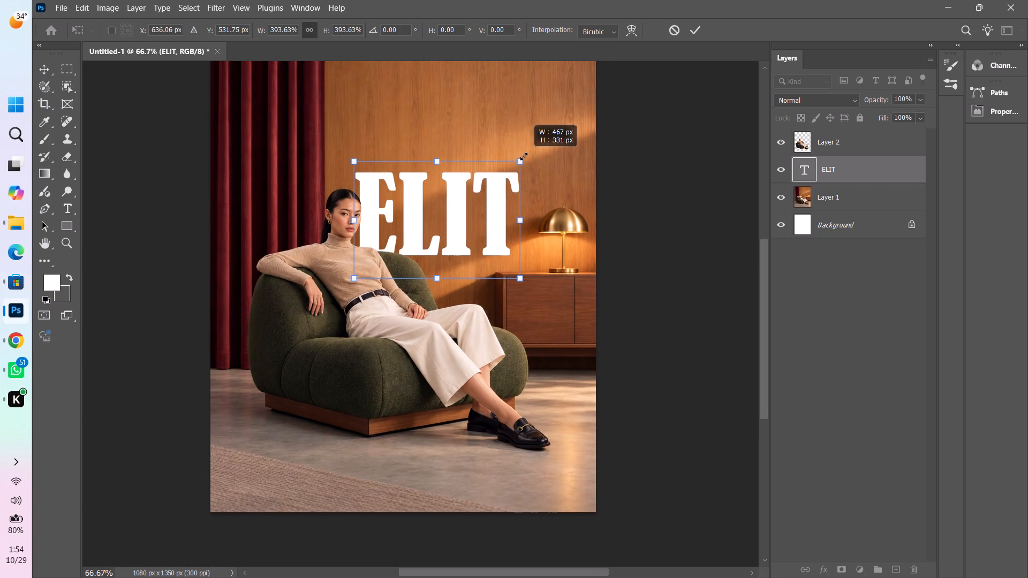
pyautogui.moveTo(524, 156); pyautogui.dragTo(532, 154)
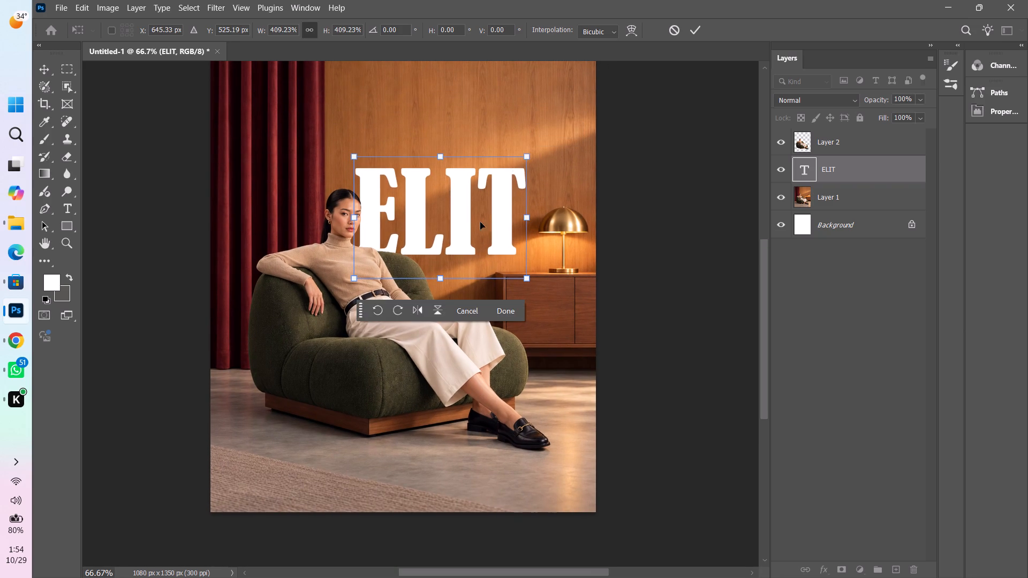
pyautogui.click(475, 224)
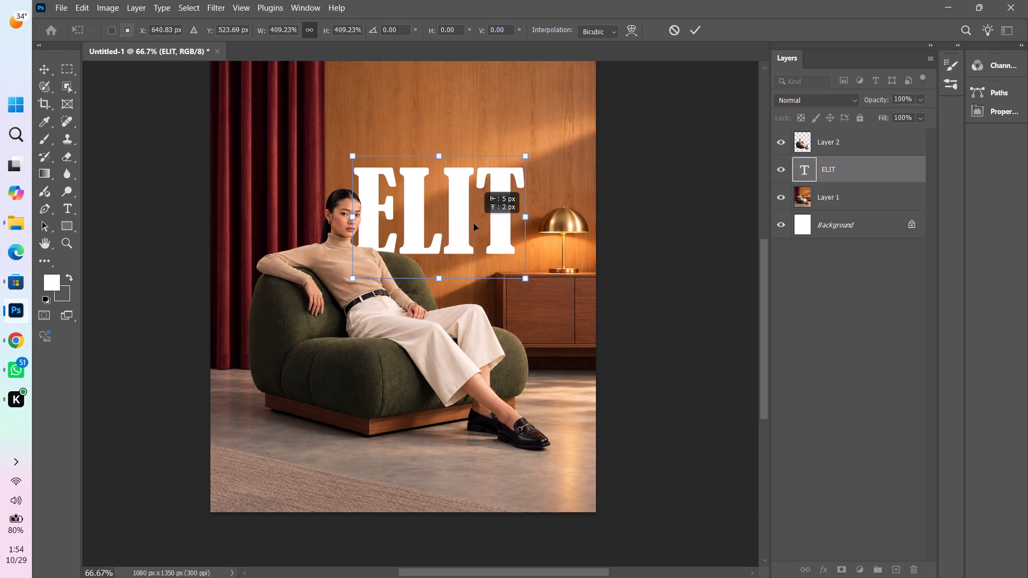
pyautogui.click(694, 22)
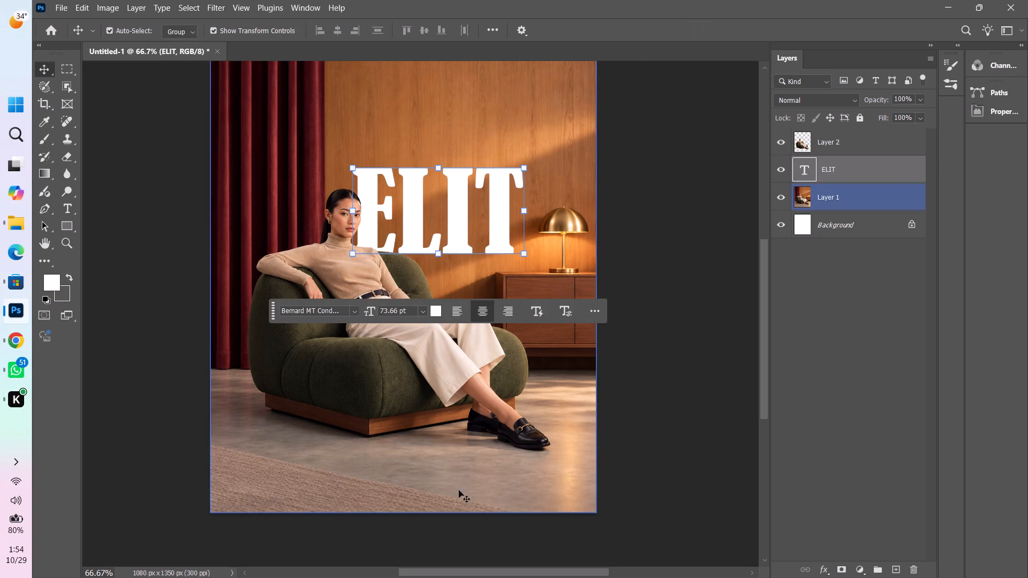
pyautogui.click(376, 453)
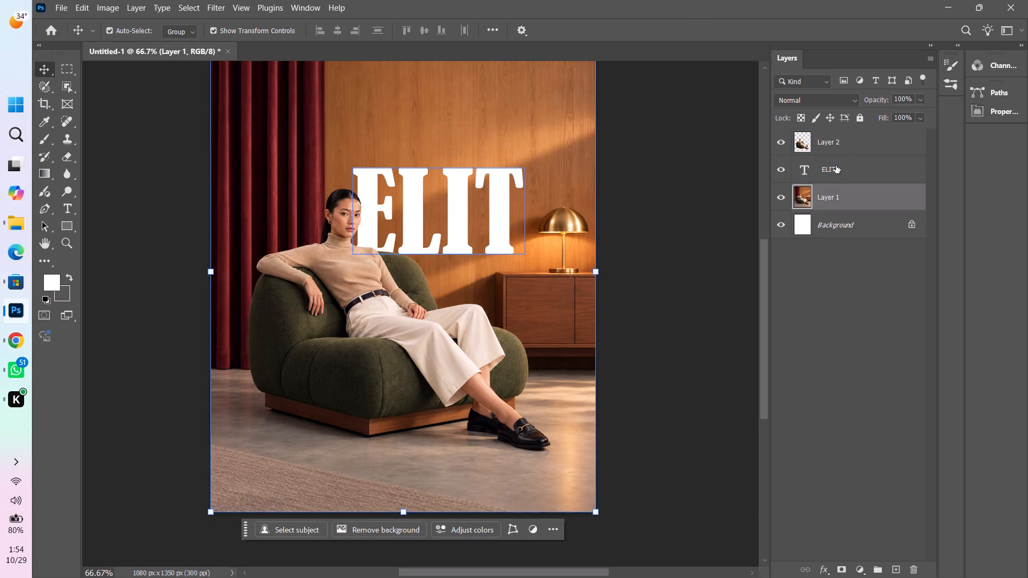
# Add a new text layer reading "from" above the ELIT layer, in 18 pt Bernard MT Condensed.
pyautogui.click(842, 158)
pyautogui.click(841, 186)
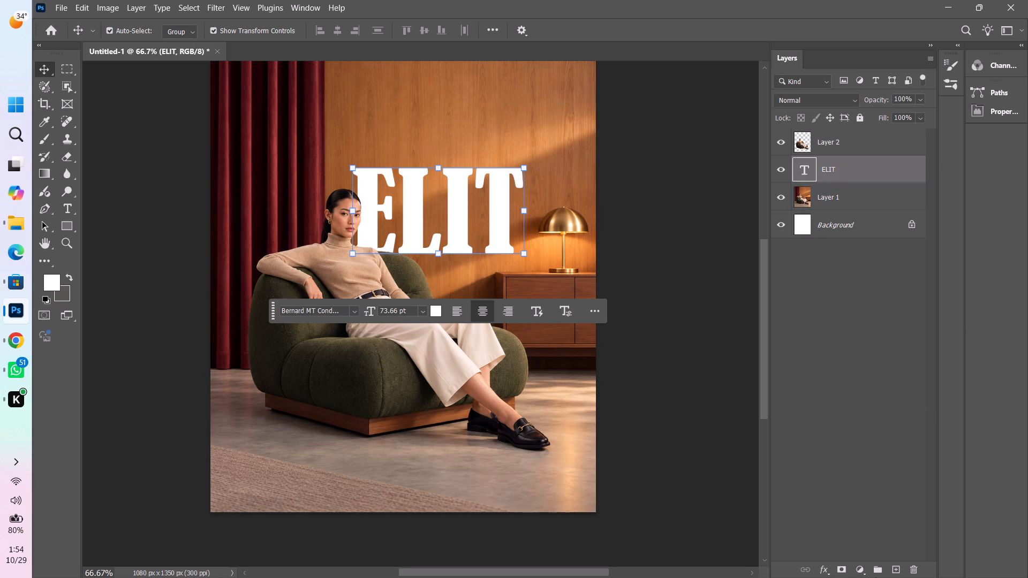
pyautogui.click(889, 574)
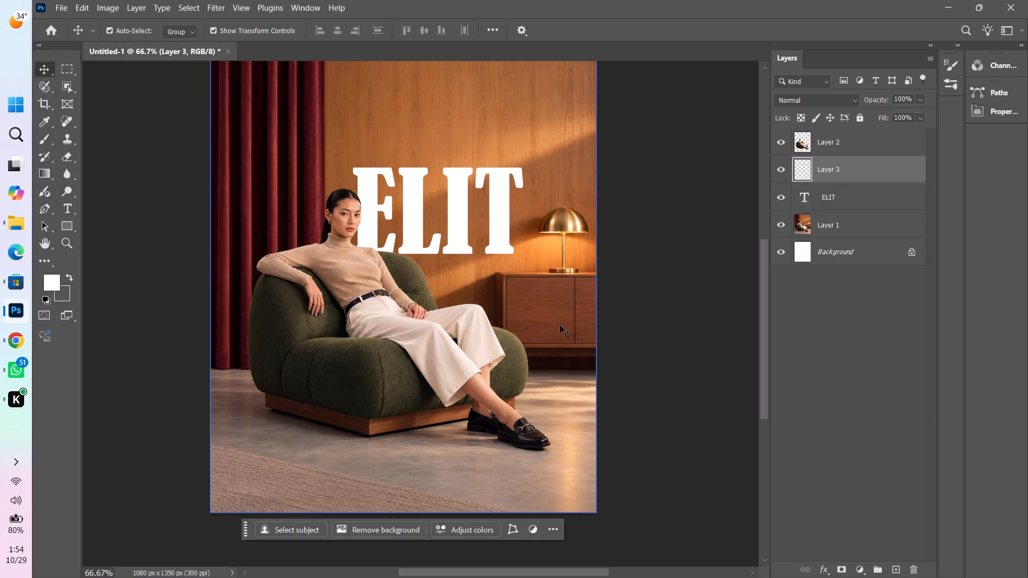
pyautogui.press('t')
pyautogui.click(322, 439)
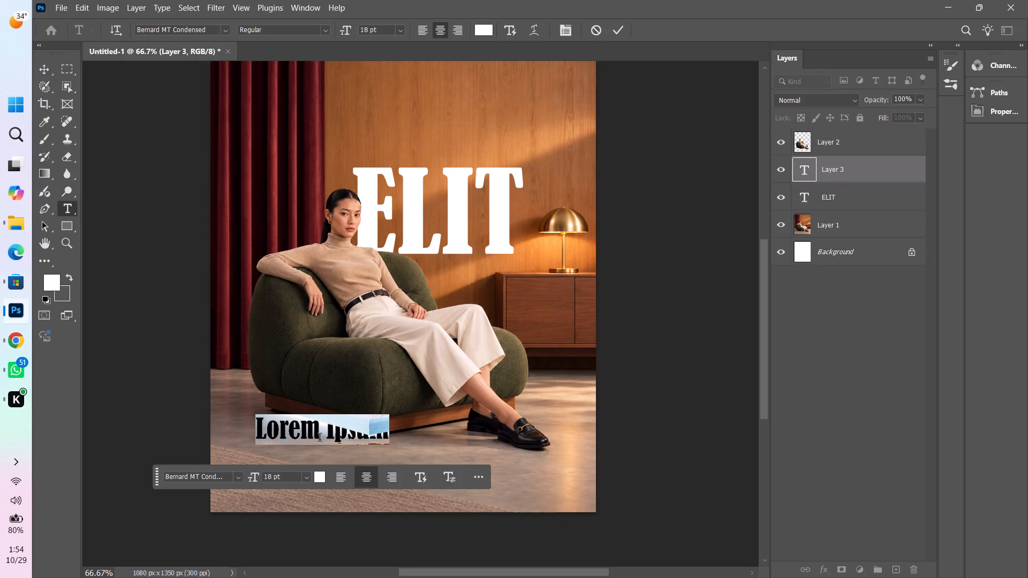
pyautogui.press('BackSpace')
pyautogui.write('from')
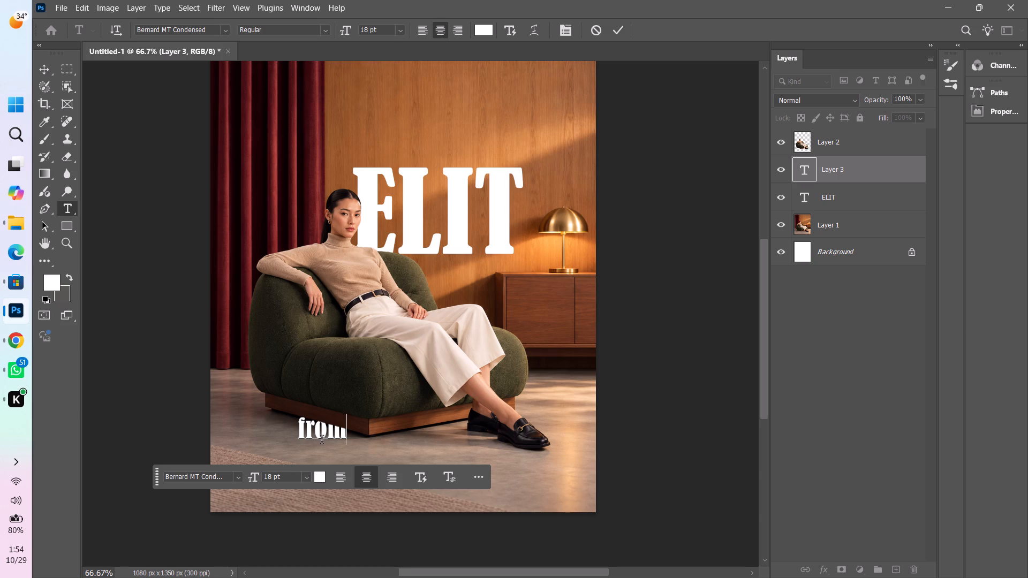
pyautogui.click(620, 24)
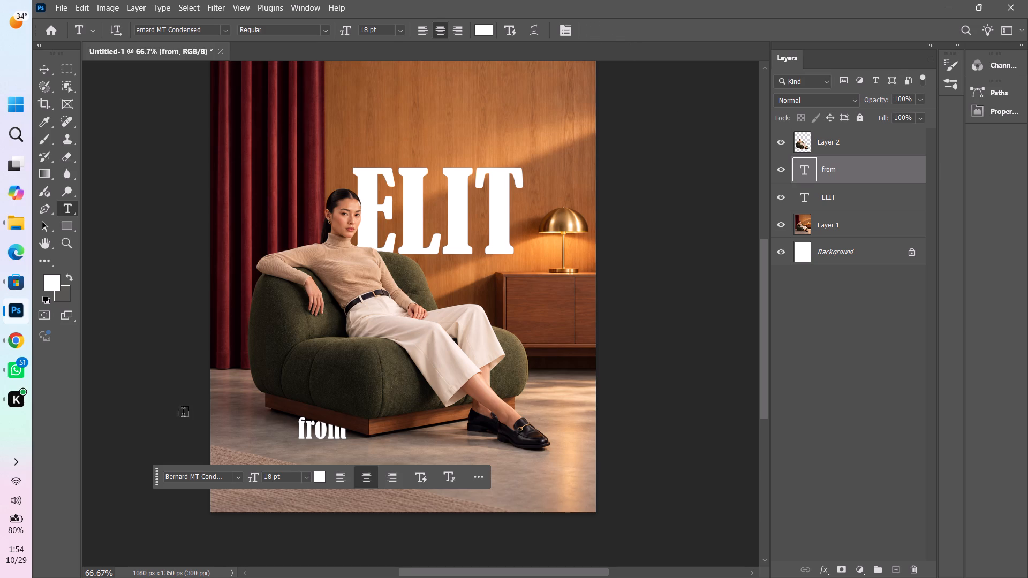
# Scale the "from" text to about 315% and place it under ELIT, partly behind the woman and in front of the cabinet.
pyautogui.press('v')
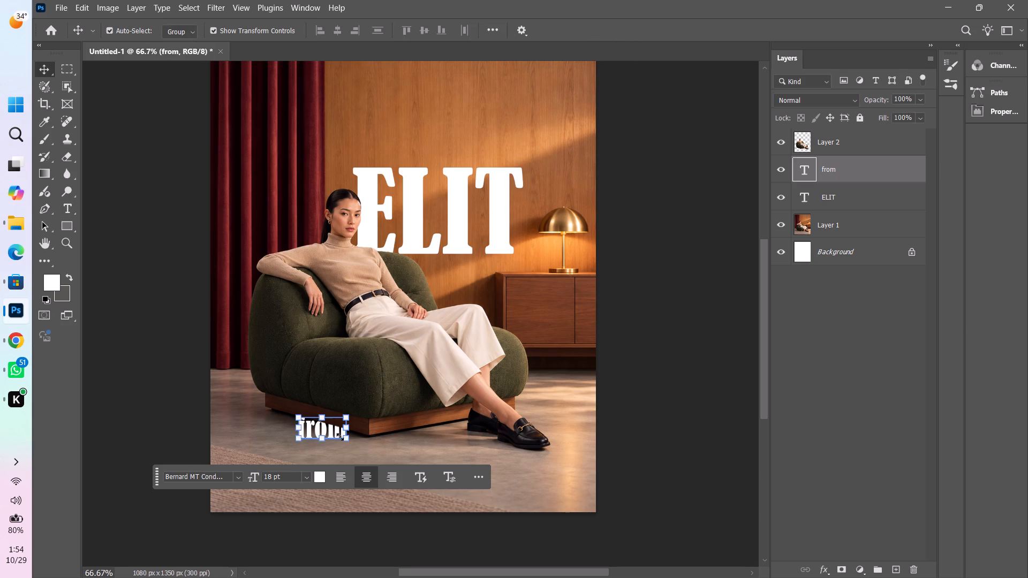
pyautogui.moveTo(344, 438); pyautogui.dragTo(494, 476)
pyautogui.moveTo(448, 480); pyautogui.dragTo(536, 432)
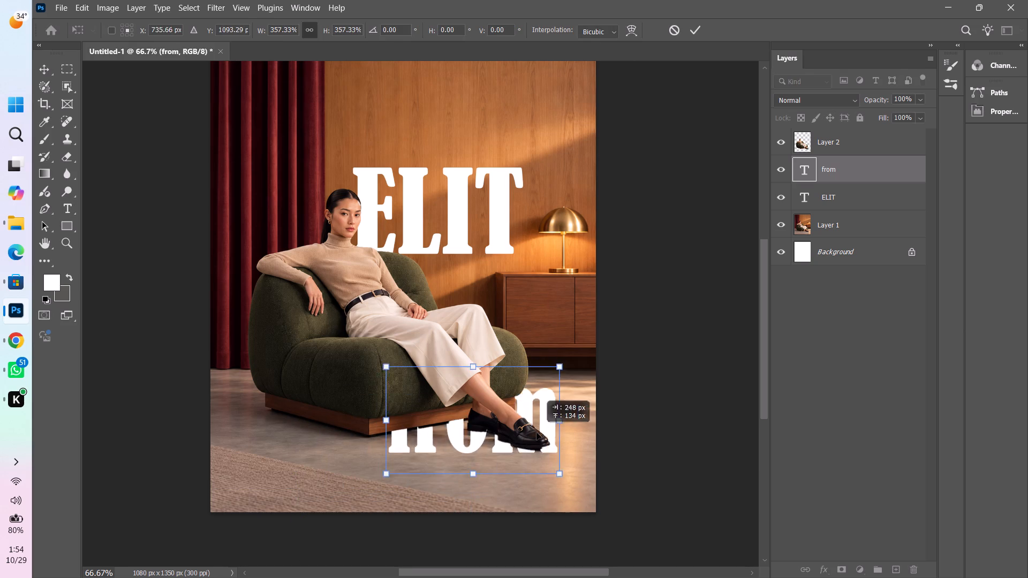
pyautogui.moveTo(536, 432); pyautogui.dragTo(353, 460)
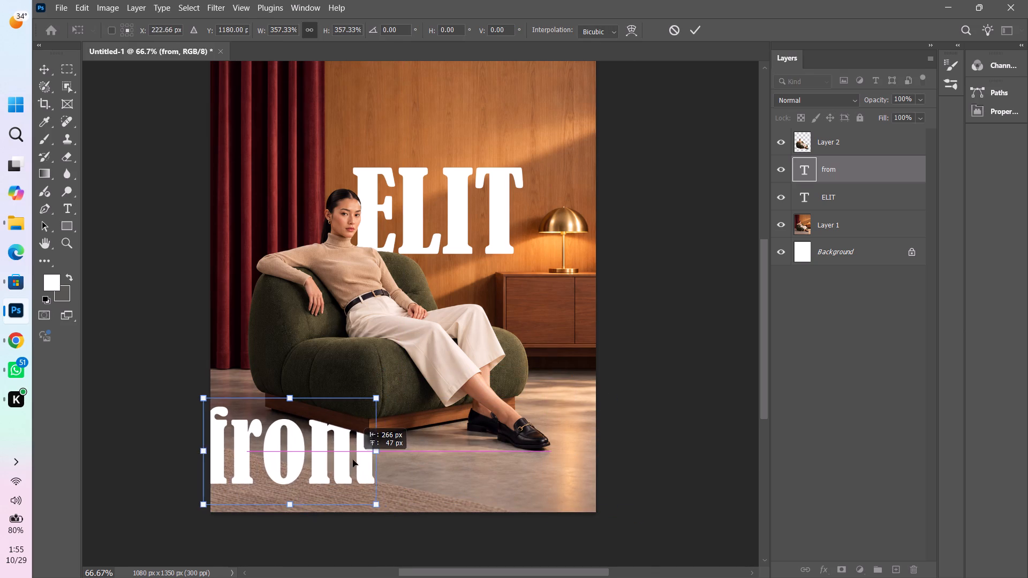
pyautogui.moveTo(353, 460); pyautogui.dragTo(365, 460)
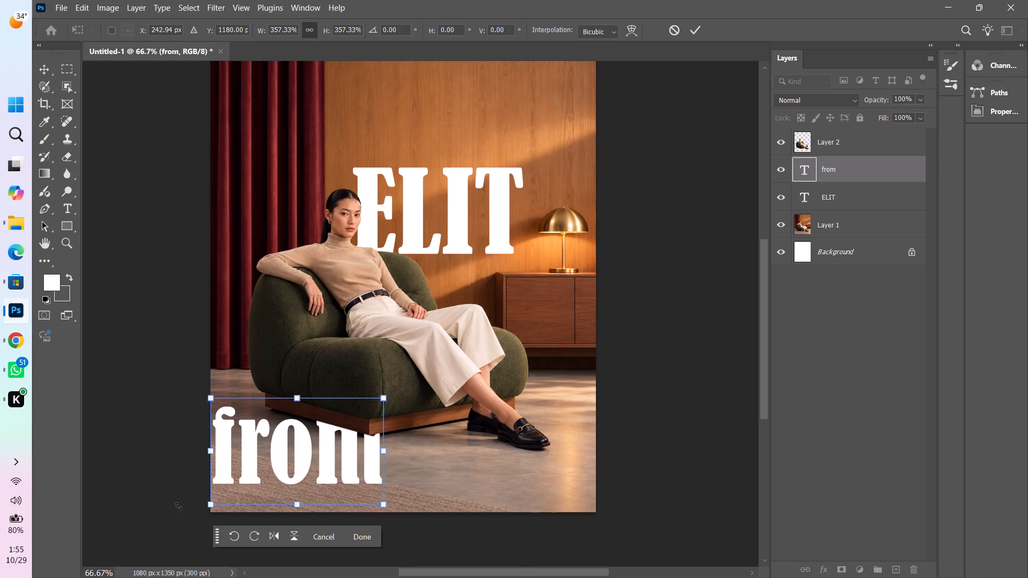
pyautogui.moveTo(209, 508); pyautogui.dragTo(226, 490)
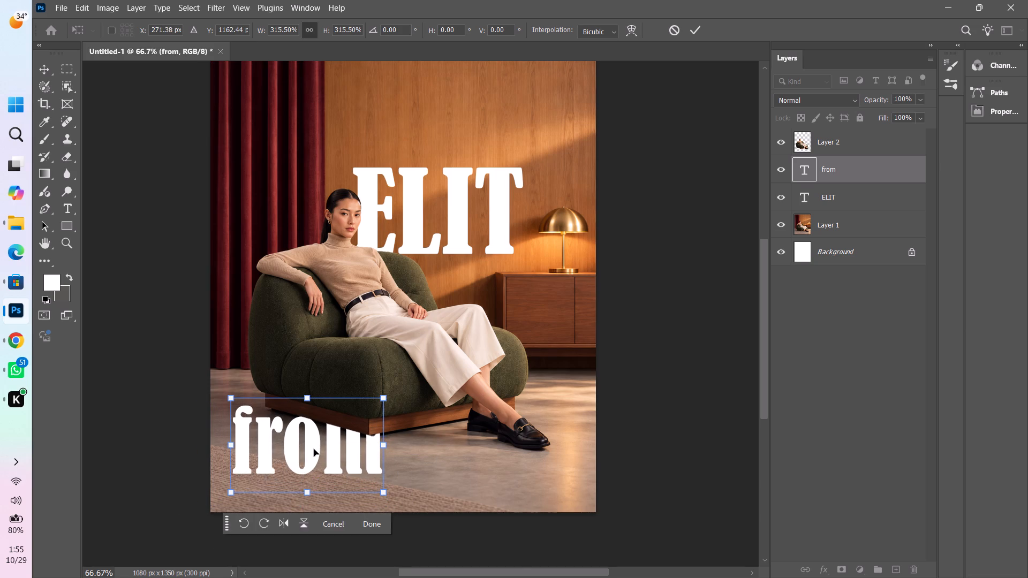
pyautogui.moveTo(314, 447); pyautogui.dragTo(531, 326)
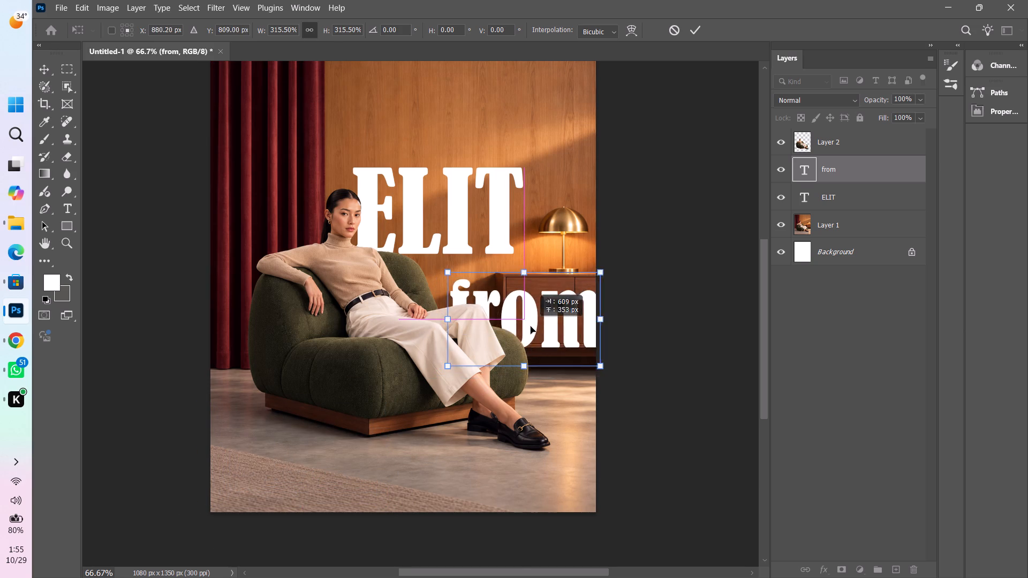
pyautogui.moveTo(531, 326); pyautogui.dragTo(507, 288)
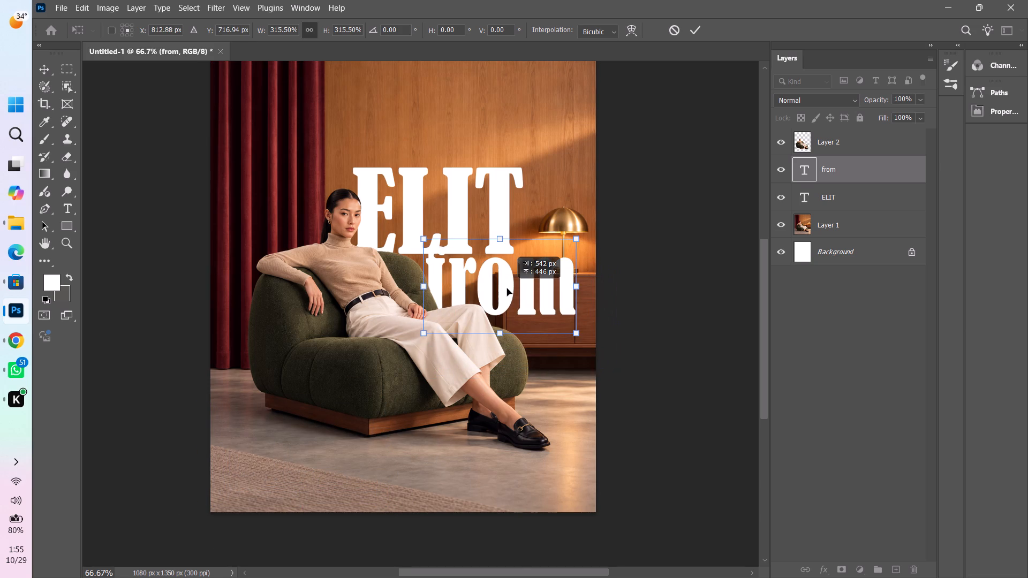
pyautogui.moveTo(507, 288); pyautogui.dragTo(509, 296)
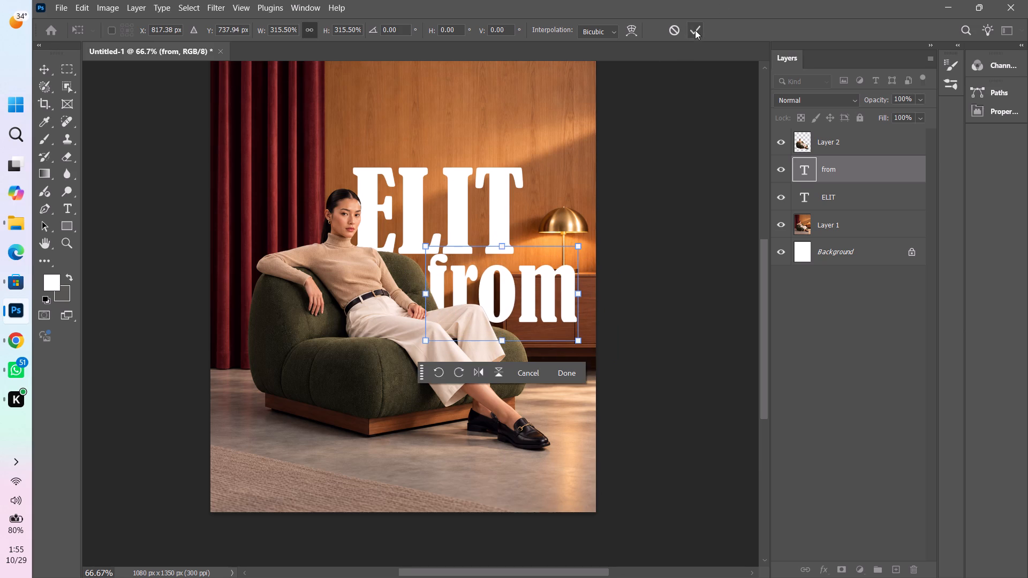
pyautogui.click(695, 30)
# Nudge ELIT up 30 px and move "from" up closer beneath it.
pyautogui.click(485, 188)
pyautogui.hotkey('shift', 'Up')
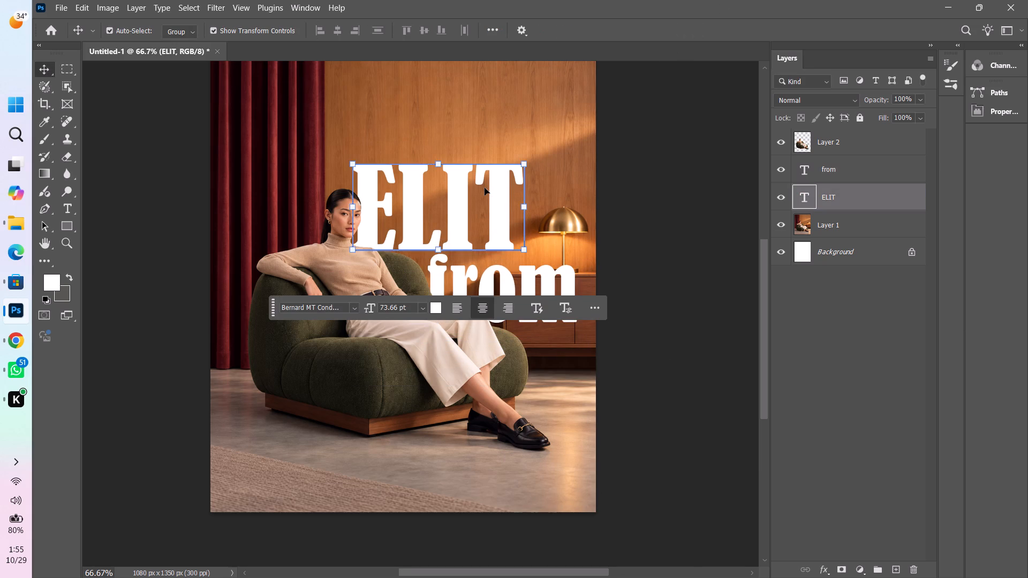
pyautogui.hotkey('shift', 'Up')
pyautogui.hotkey('shift', 'Up')
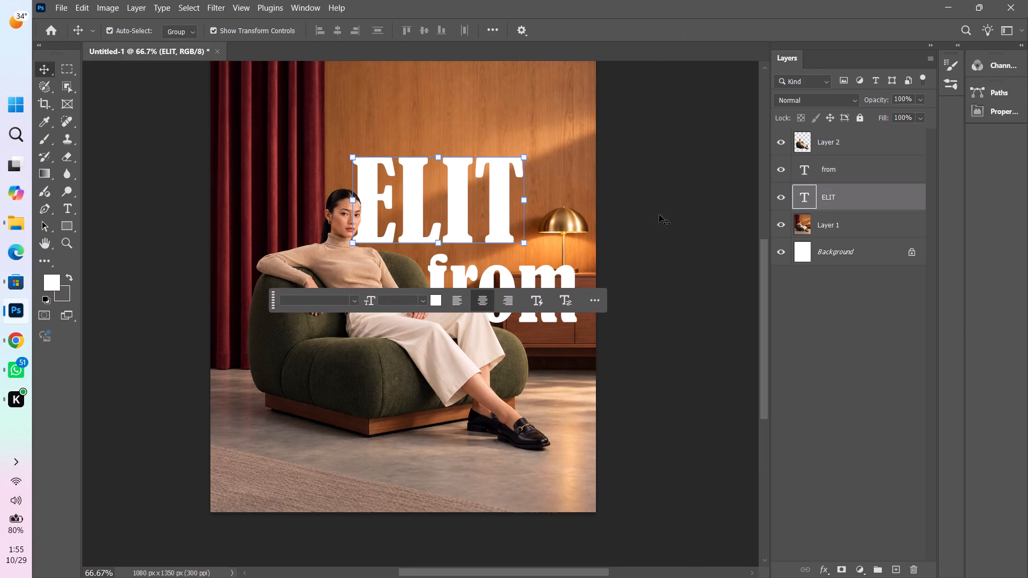
pyautogui.click(659, 215)
pyautogui.moveTo(519, 301); pyautogui.dragTo(509, 287)
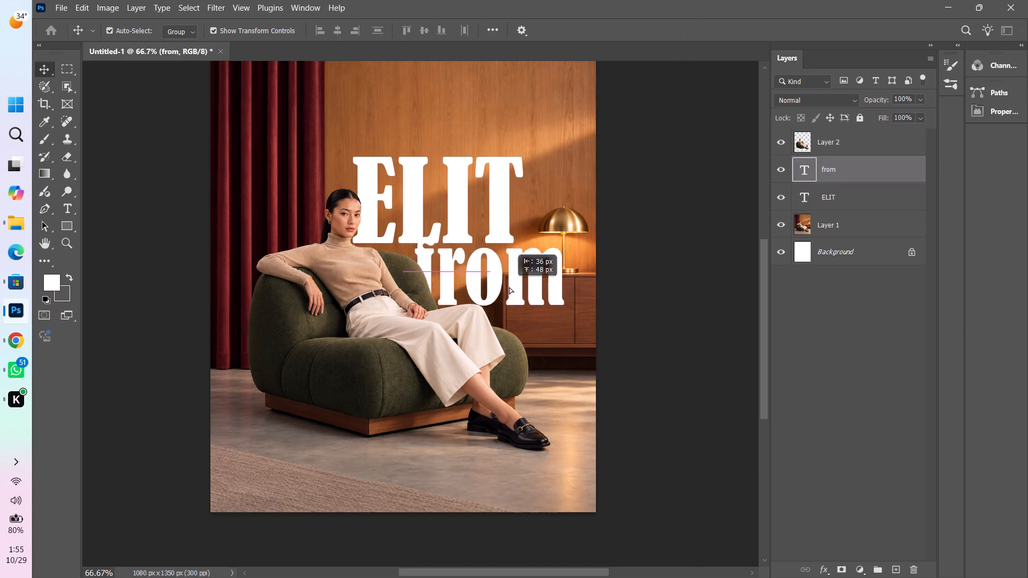
pyautogui.moveTo(509, 287); pyautogui.dragTo(526, 291)
# Capitalise the first letter of the lower text so it reads "From".
pyautogui.press('t')
pyautogui.click(456, 277)
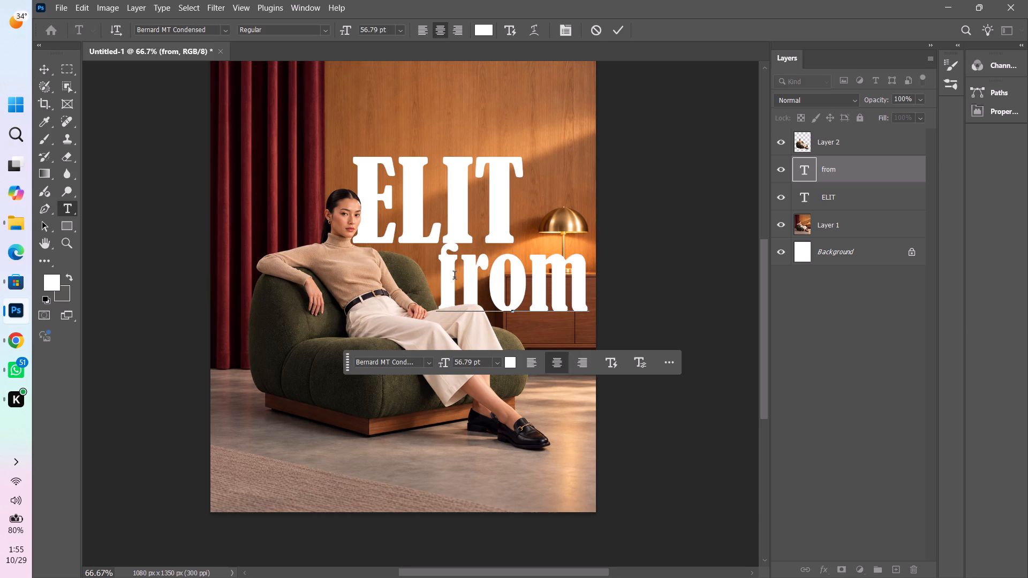
pyautogui.press('BackSpace')
pyautogui.hotkey('shift', 'f')
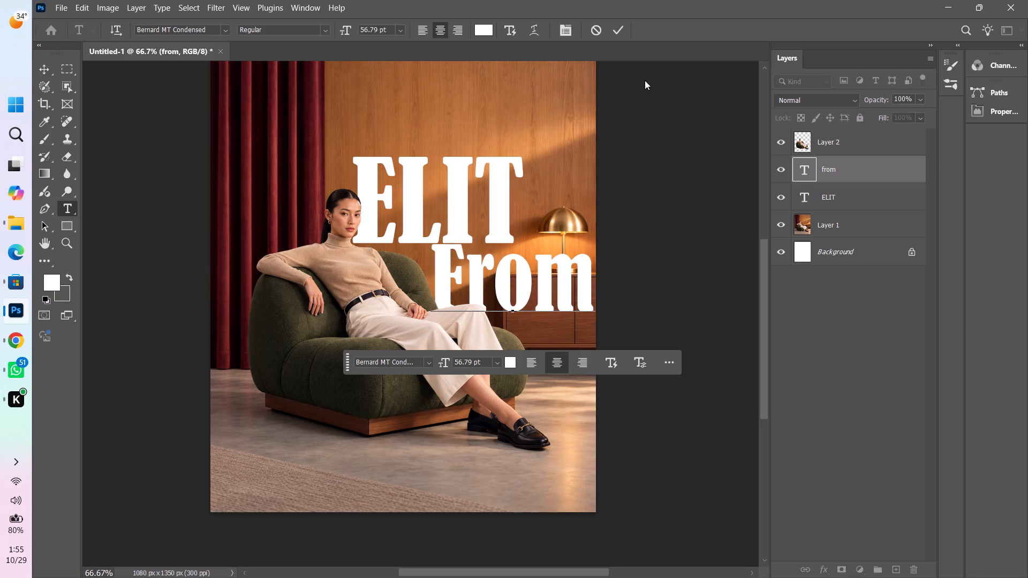
pyautogui.click(616, 28)
# Scale the "From" text down to about 41.5 pt and place it just under the right half of ELIT.
pyautogui.press('v')
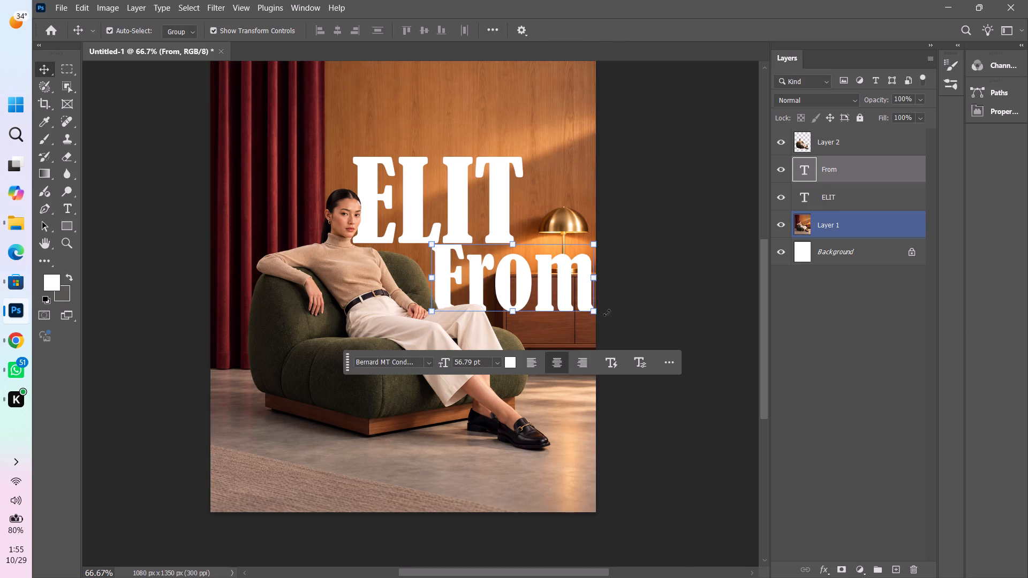
pyautogui.moveTo(596, 313); pyautogui.dragTo(551, 290)
pyautogui.moveTo(489, 269); pyautogui.dragTo(484, 256)
pyautogui.click(694, 30)
pyautogui.click(705, 291)
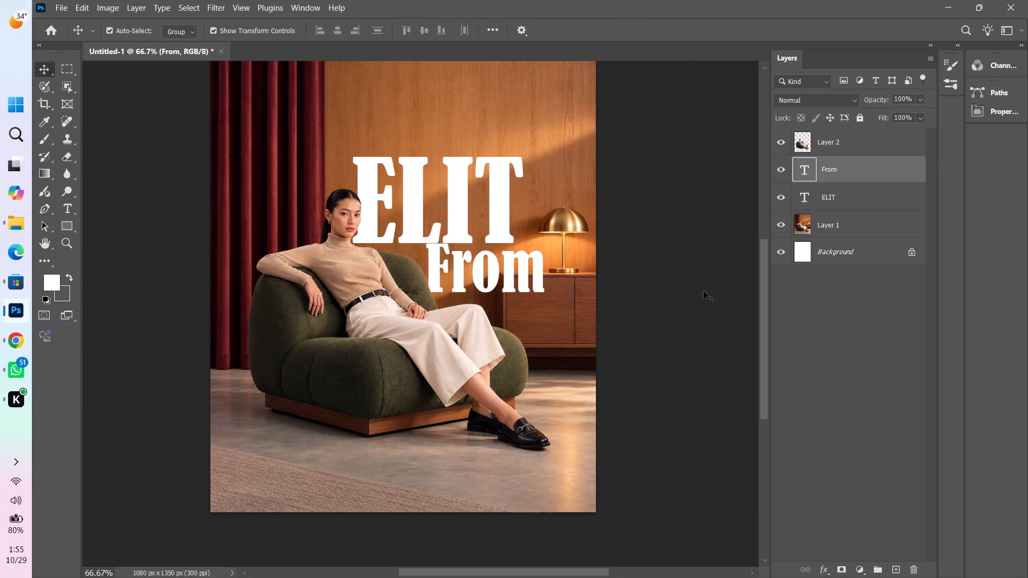
# Adjust the spacing between the two words by moving ELIT slightly up and left and nudging "From" up 5 px.
pyautogui.moveTo(504, 191); pyautogui.dragTo(502, 184)
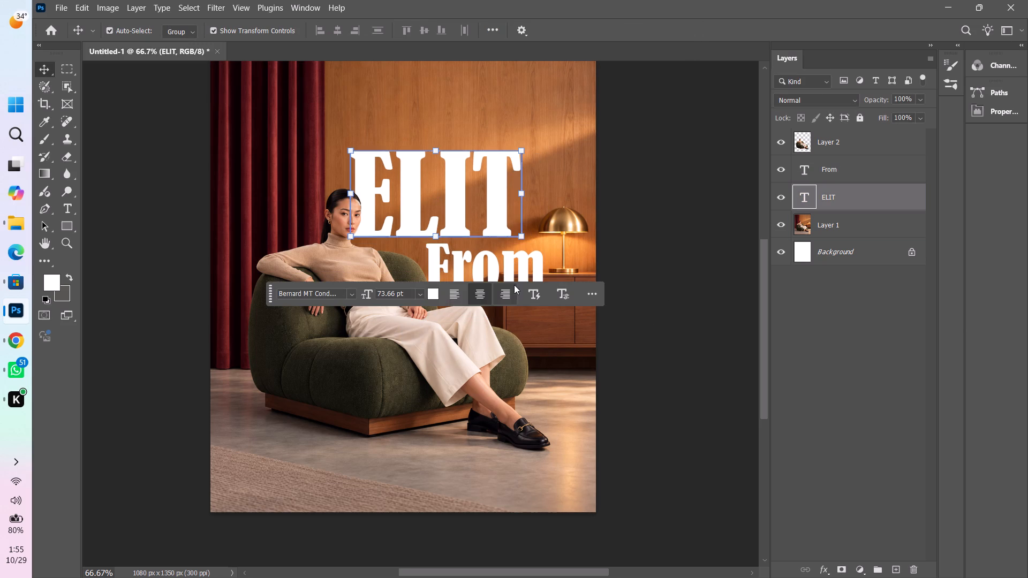
pyautogui.click(697, 224)
pyautogui.click(532, 276)
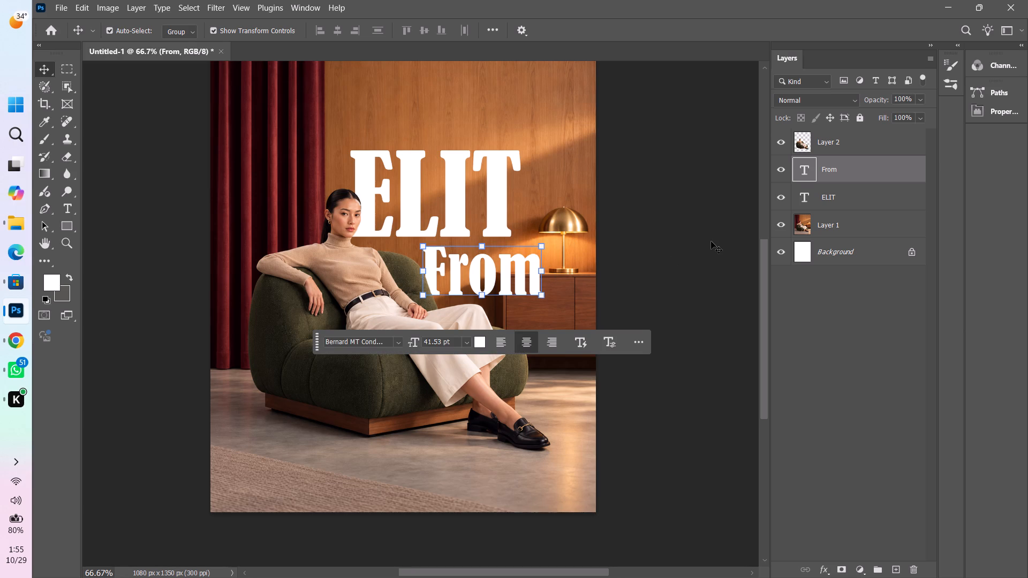
pyautogui.press('Up')
pyautogui.press('Up')
pyautogui.press('Up')
pyautogui.press('Up')
pyautogui.press('Up')
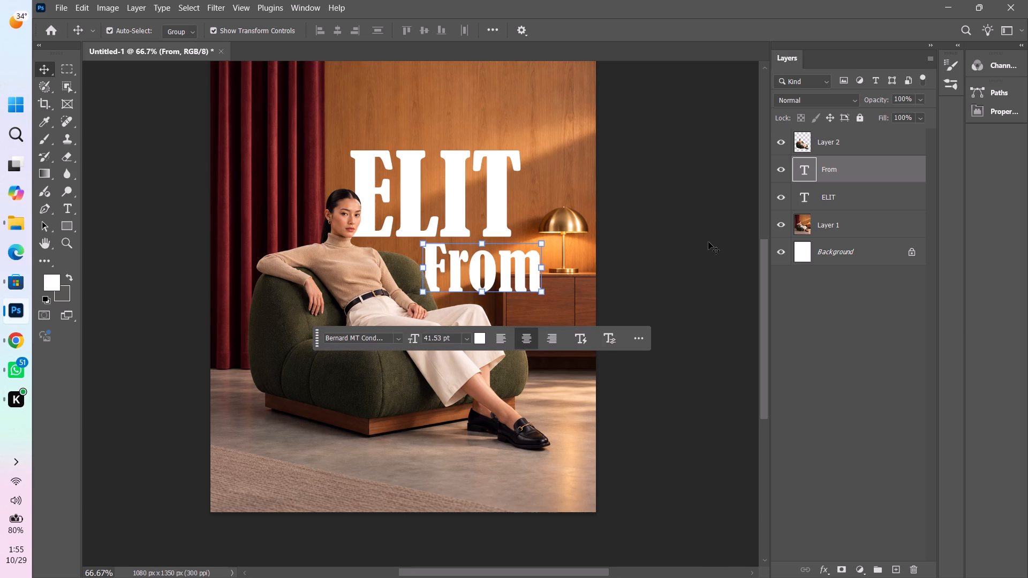
pyautogui.click(699, 240)
# Add a layer mask to the ELIT text layer with the Gradient tool active.
pyautogui.hotkey('ctrl', '0')
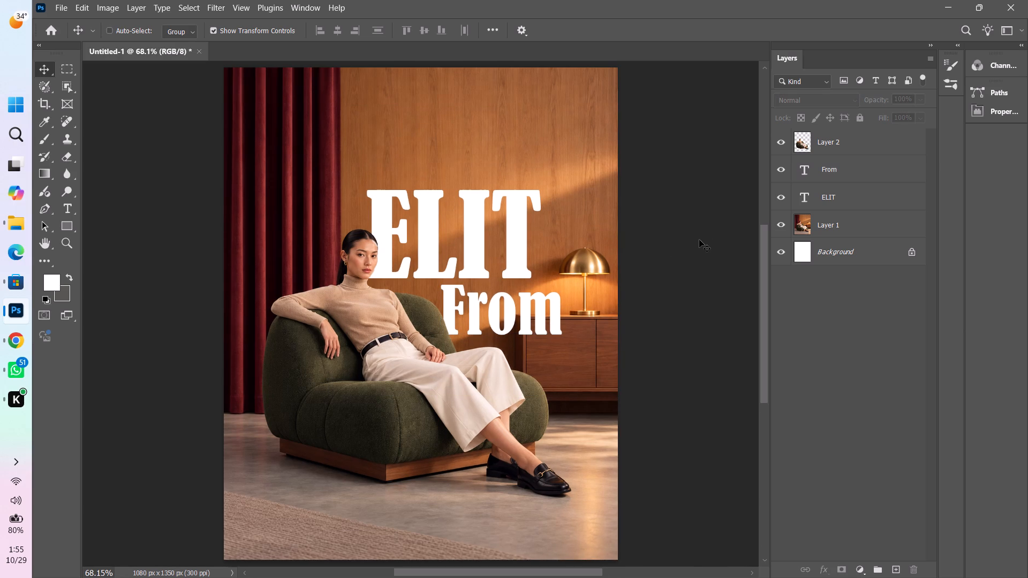
pyautogui.click(474, 255)
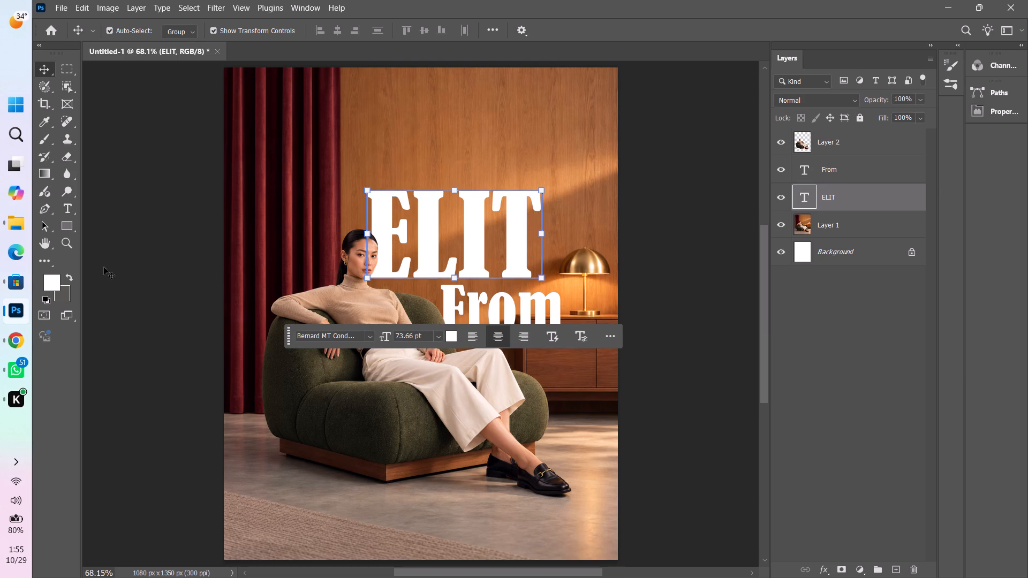
pyautogui.click(43, 174)
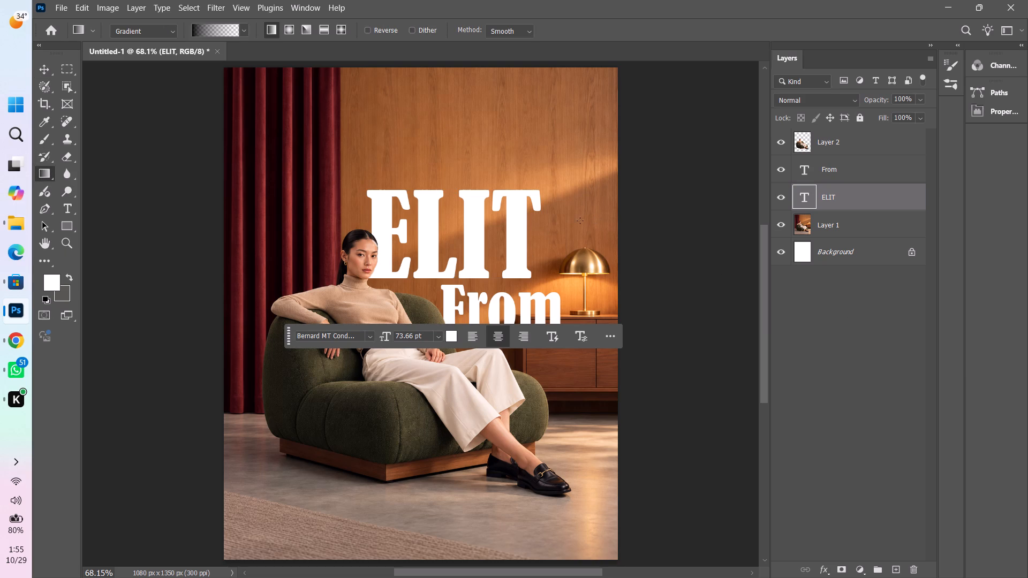
pyautogui.click(839, 573)
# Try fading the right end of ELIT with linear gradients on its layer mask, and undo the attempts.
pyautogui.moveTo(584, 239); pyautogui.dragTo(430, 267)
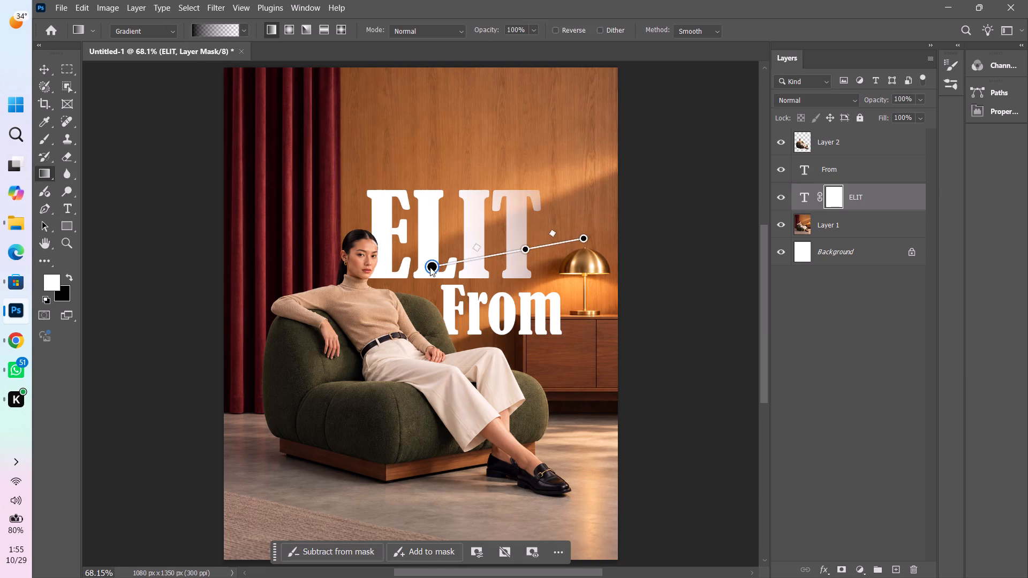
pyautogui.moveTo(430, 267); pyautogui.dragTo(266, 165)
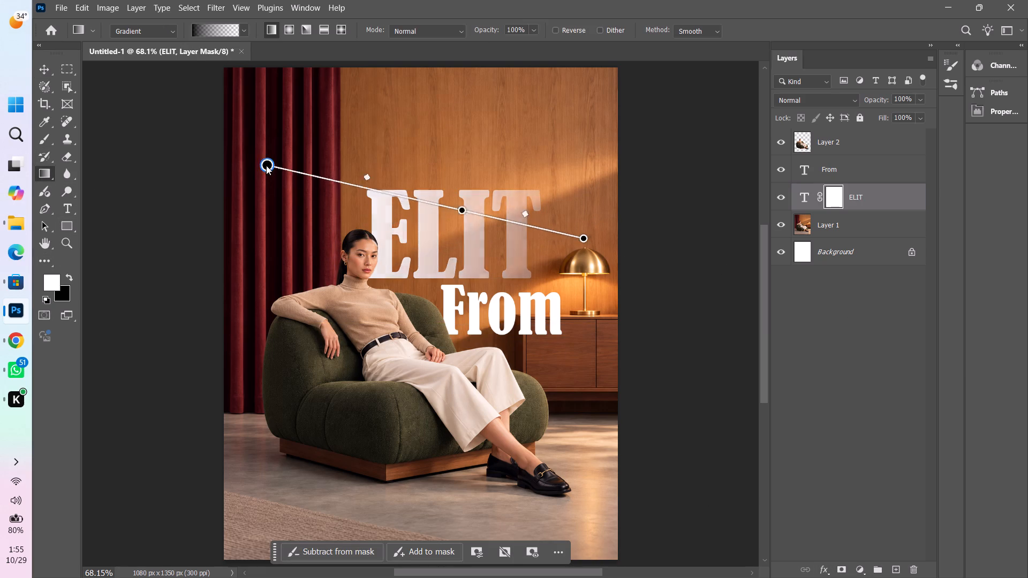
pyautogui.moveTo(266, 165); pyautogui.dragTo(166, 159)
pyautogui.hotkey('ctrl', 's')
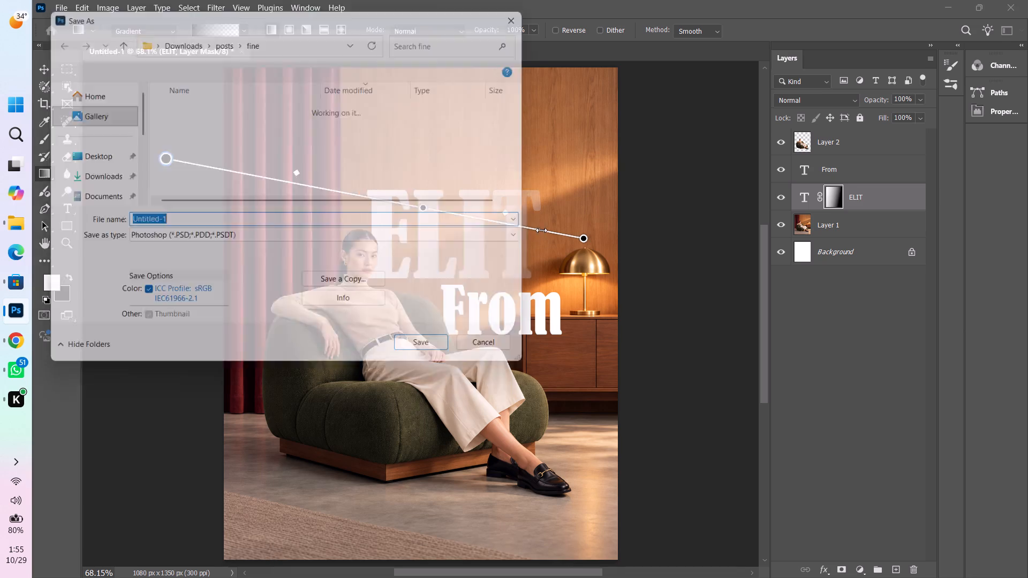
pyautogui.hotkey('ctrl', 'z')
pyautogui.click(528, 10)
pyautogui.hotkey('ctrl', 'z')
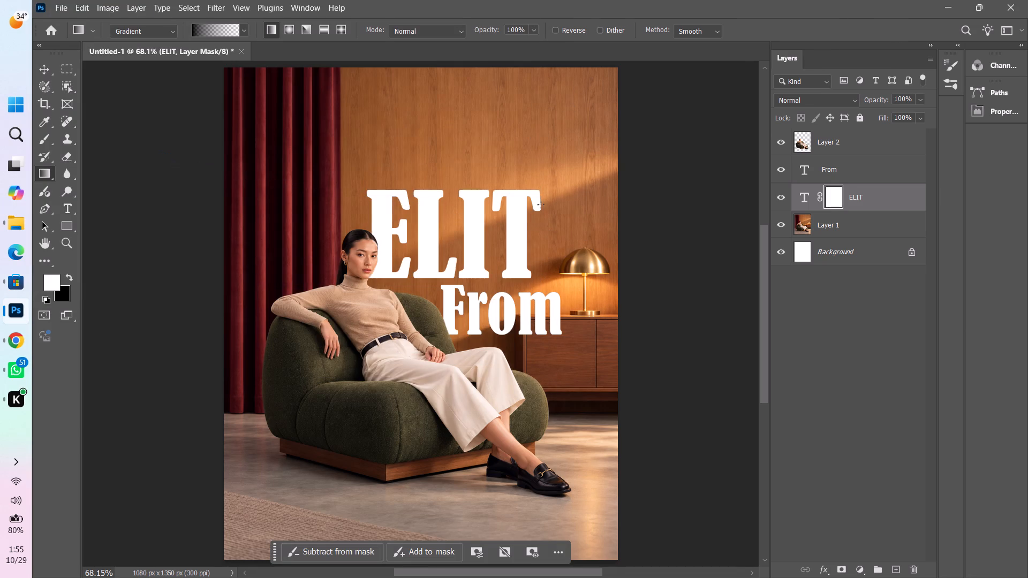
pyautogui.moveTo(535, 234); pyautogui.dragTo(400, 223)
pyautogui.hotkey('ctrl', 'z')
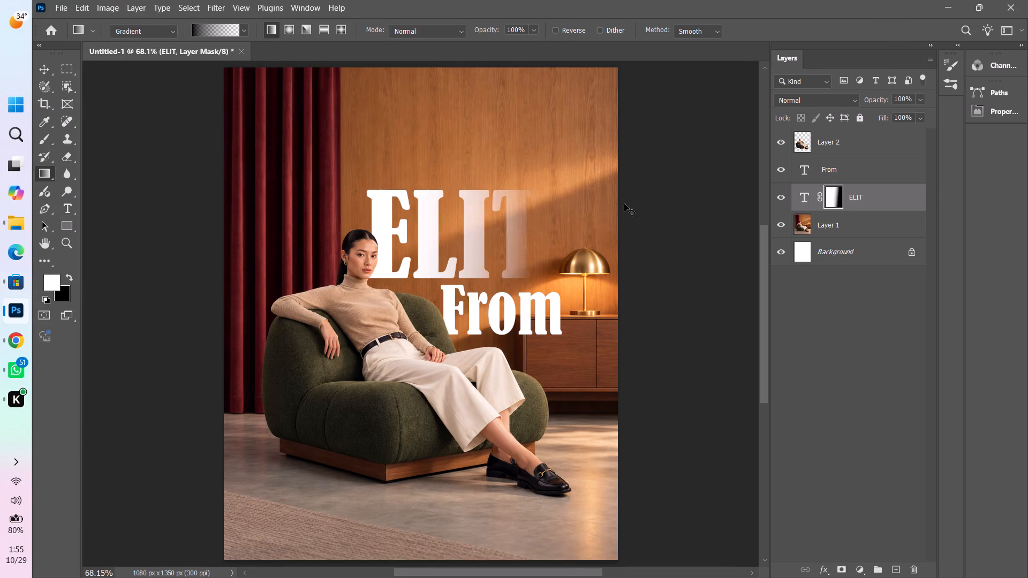
# Apply a linear gradient to the ELIT mask from just above the lamp to the red curtain, fading the lettering toward the T.
pyautogui.moveTo(571, 233); pyautogui.dragTo(204, 180)
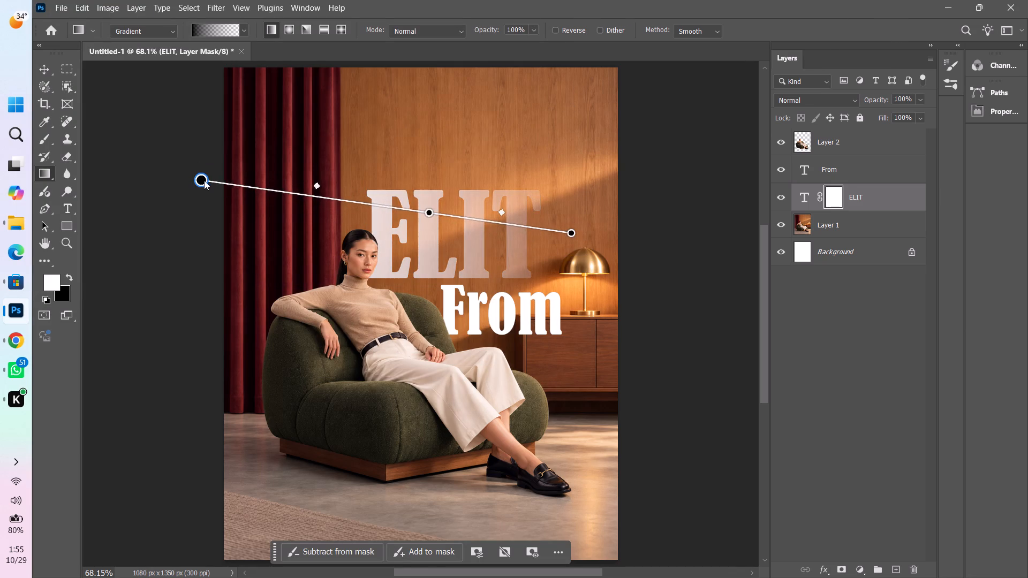
pyautogui.moveTo(204, 180); pyautogui.dragTo(251, 188)
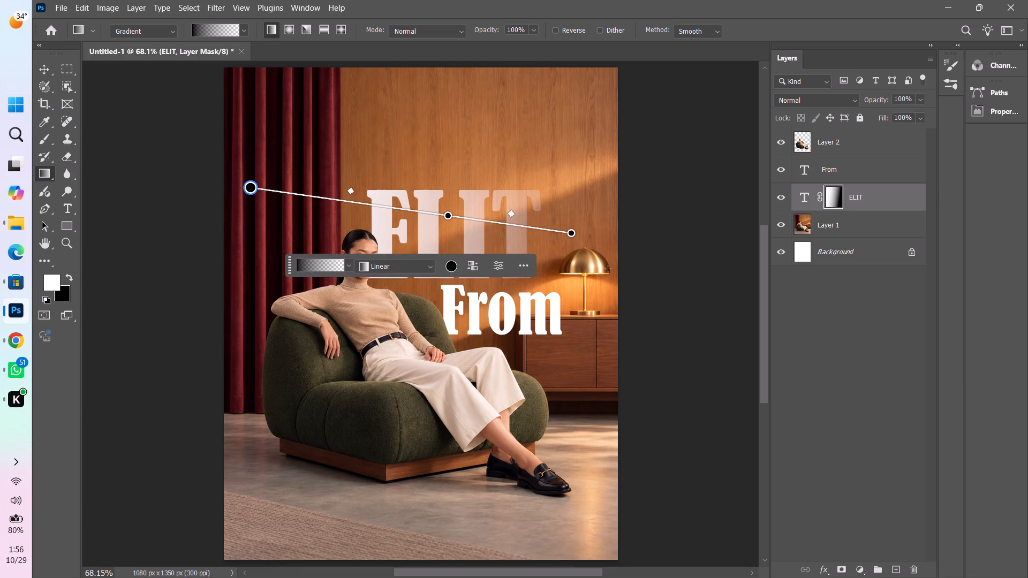
pyautogui.press('v')
pyautogui.click(669, 315)
# Add a Drop Shadow effect to the masked ELIT text layer, keeping the offered settings, and deselect the layer.
pyautogui.click(514, 237)
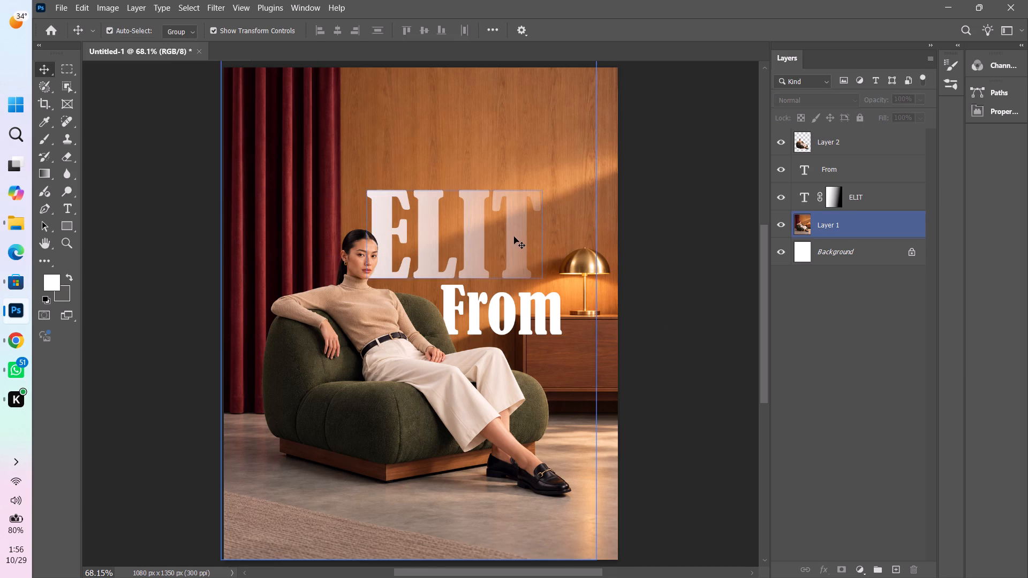
pyautogui.click(821, 572)
pyautogui.click(827, 568)
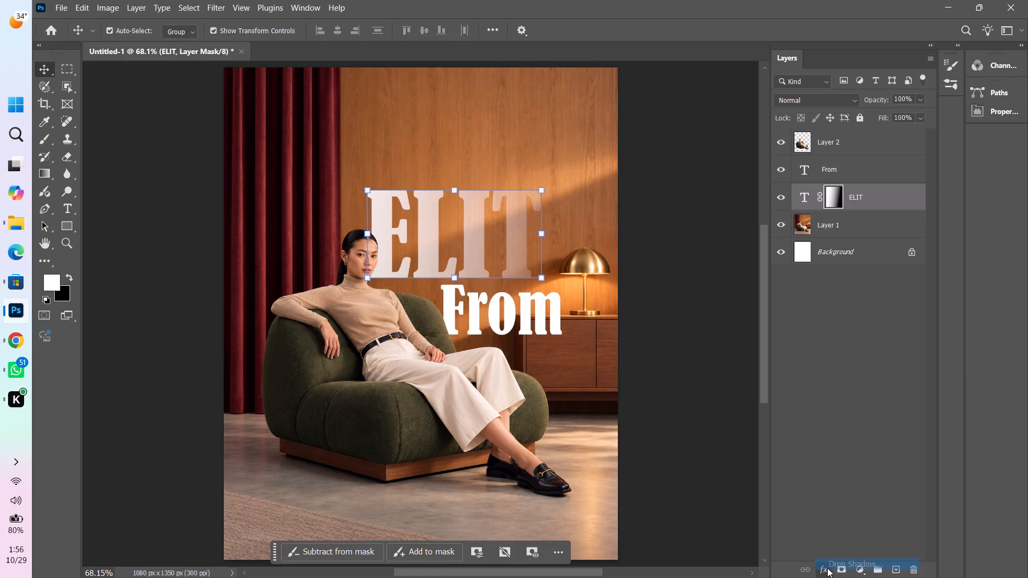
pyautogui.click(926, 227)
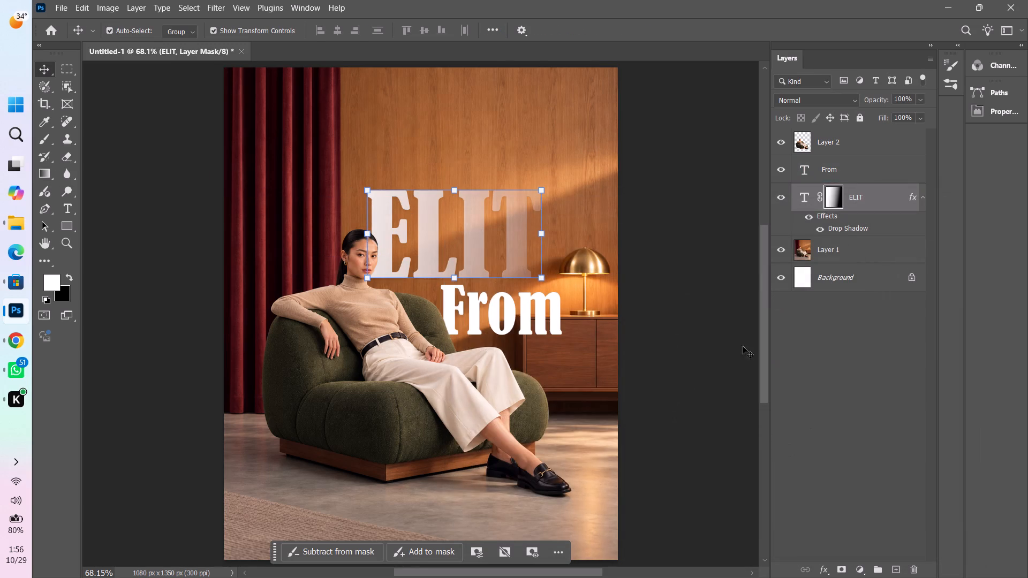
pyautogui.press('v')
pyautogui.click(662, 294)
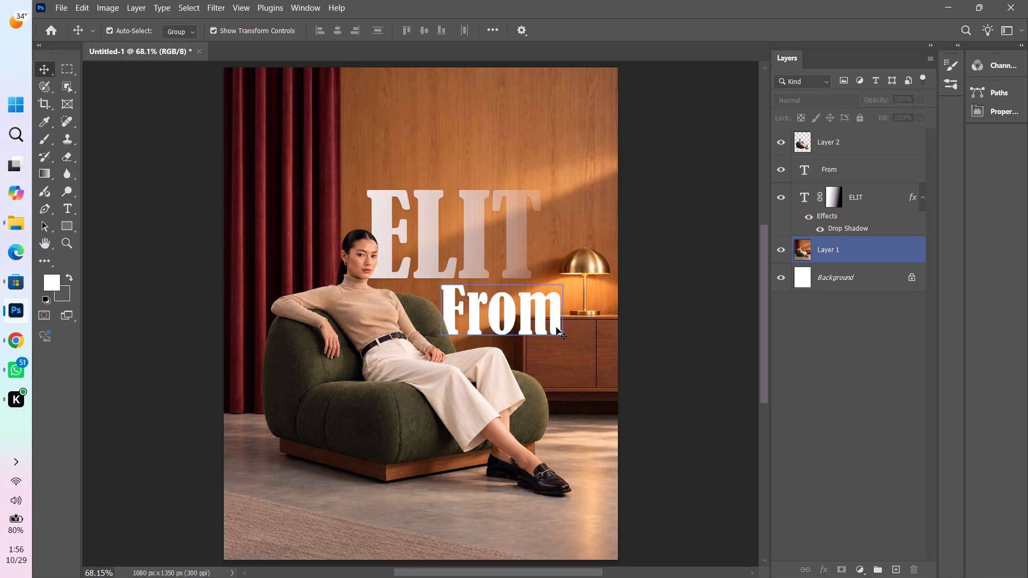
pyautogui.click(699, 304)
pyautogui.hotkey('ctrl', '0')
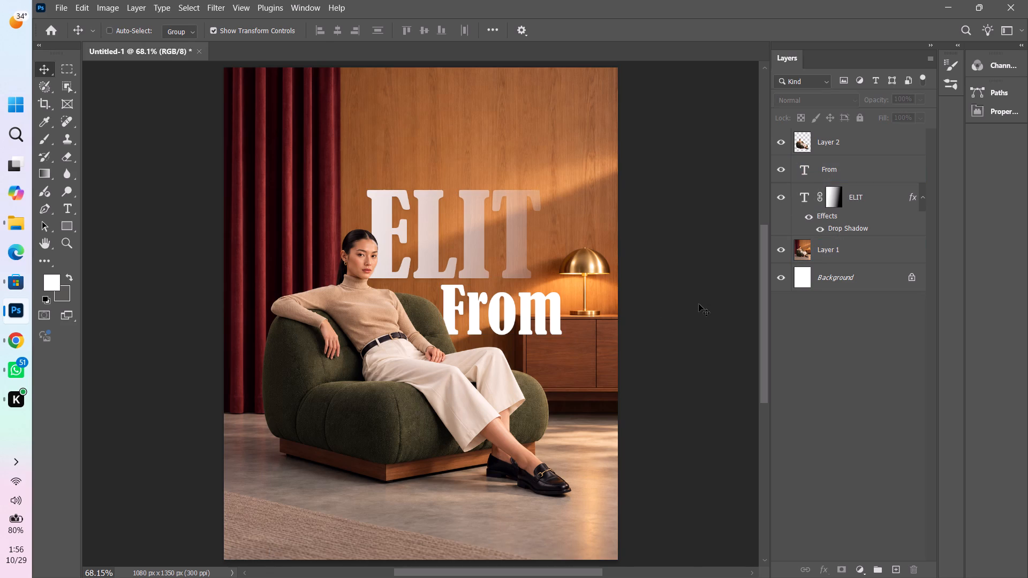
pyautogui.hotkey('ctrl', '0')
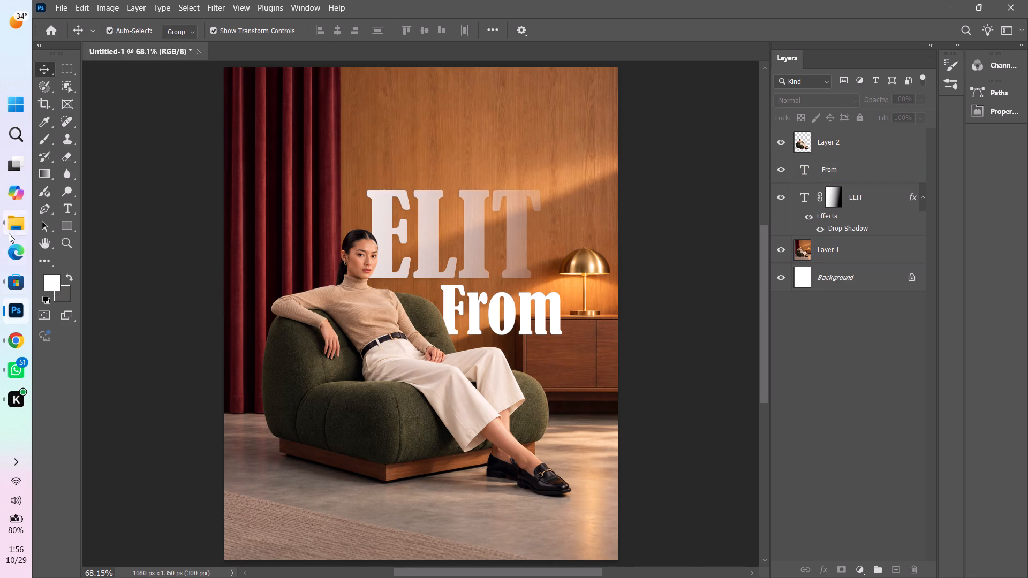
# Switch to Chrome and view the Elit Contract Furniture chair pin on Pinterest as the lettering reference.
pyautogui.click(13, 222)
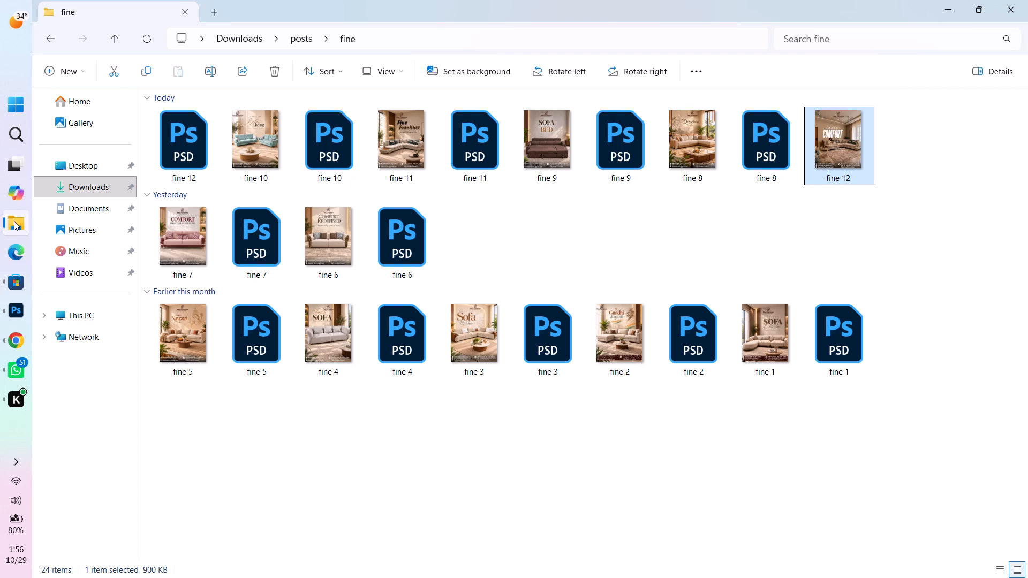
pyautogui.click(13, 345)
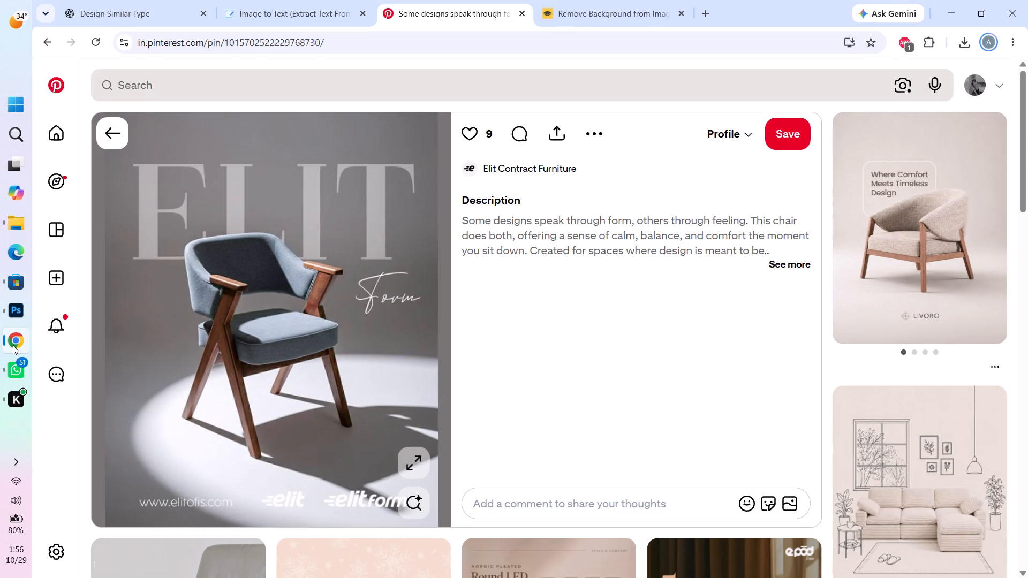